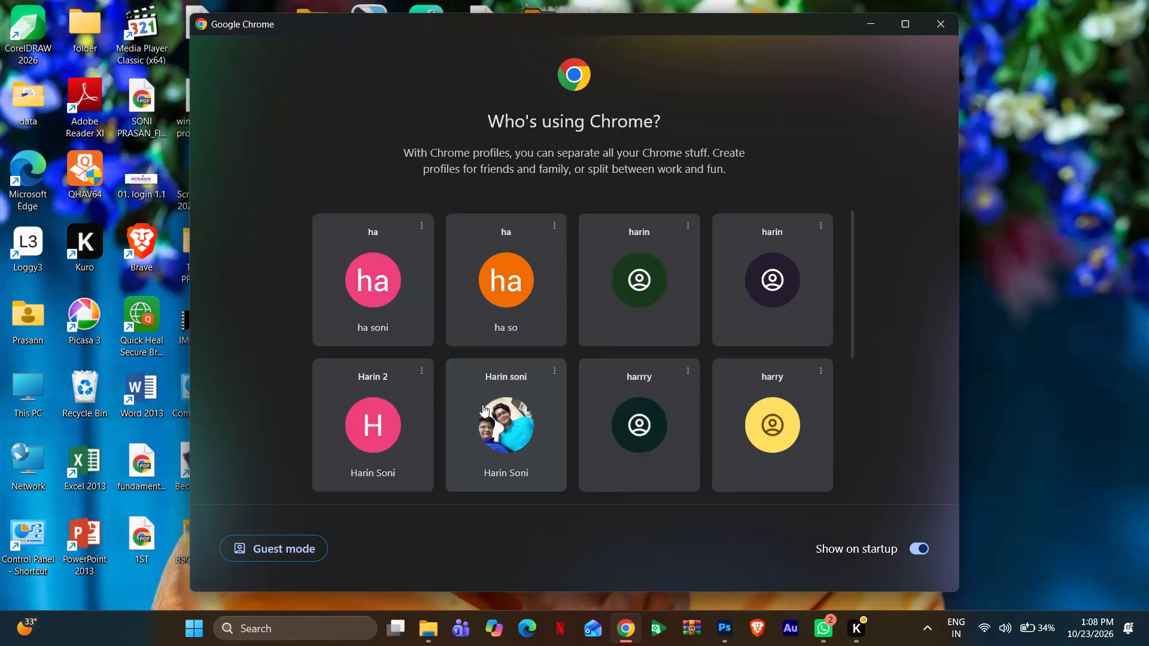
Open the Chrome profile with the photo avatar and go to Pinterest from the new tab page shortcuts.
{"action": "double_click", "coordinate": [484, 404]}
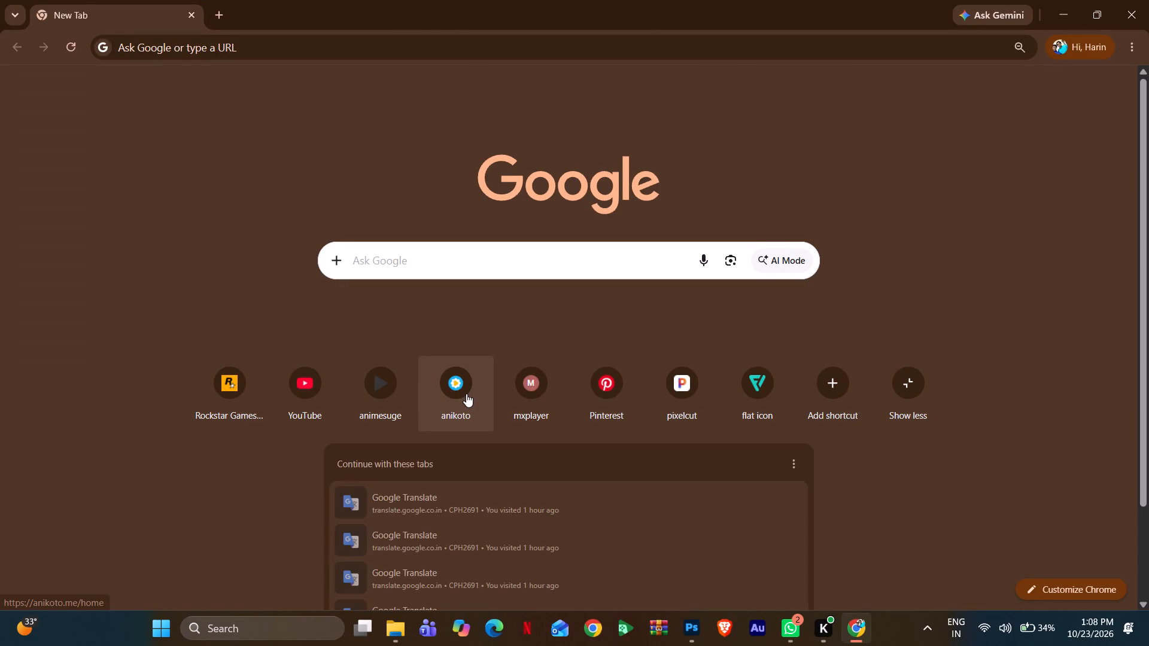
{"action": "double_click", "coordinate": [607, 383]}
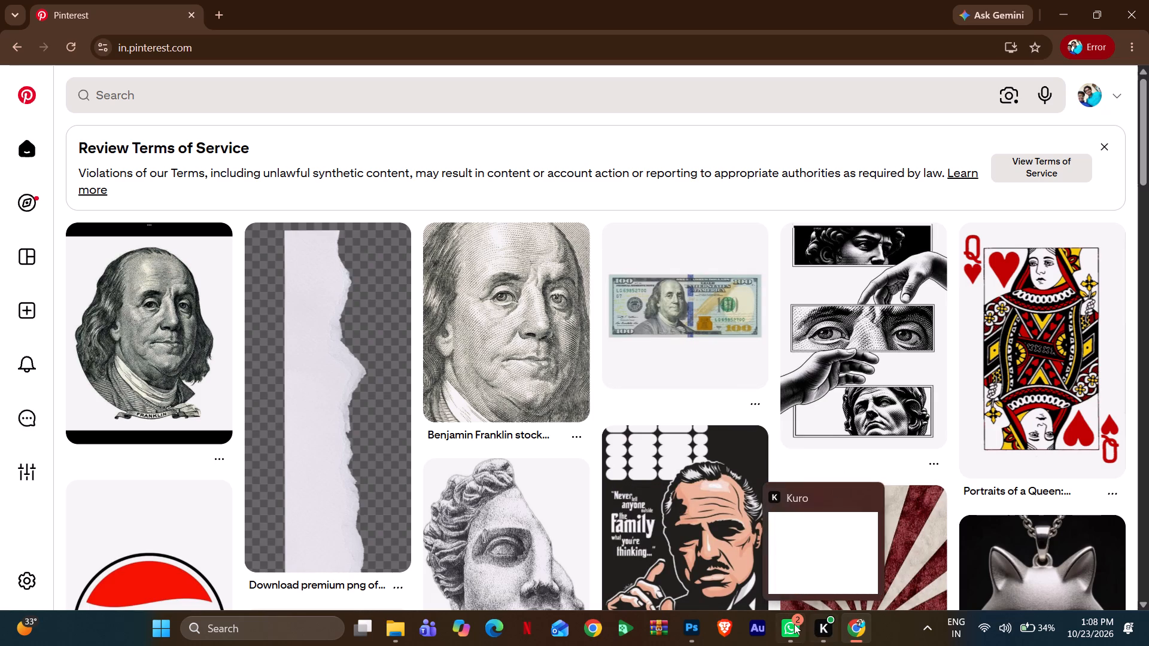
Switch to Photoshop and examine the enlarged portrait in Untitled-1 and the poster in Untitled.$.psd.
{"action": "left_click", "coordinate": [691, 626]}
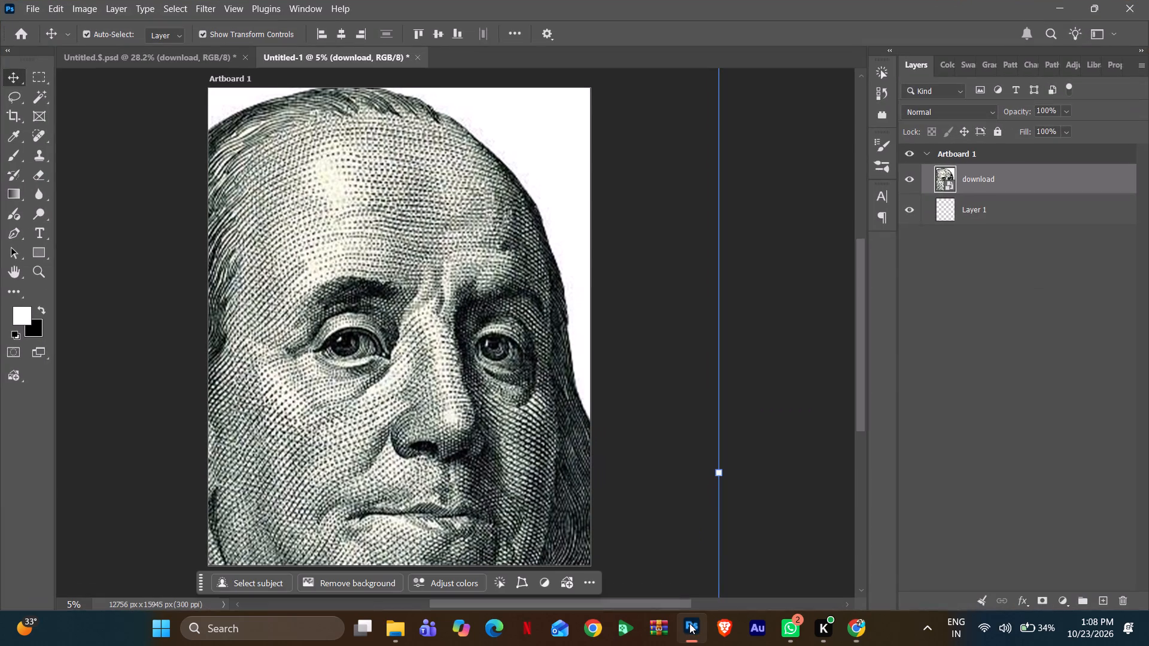
{"action": "left_click", "coordinate": [304, 429]}
{"action": "scroll", "coordinate": [718, 479], "scroll_direction": "down", "scroll_amount": 4, "text": "alt"}
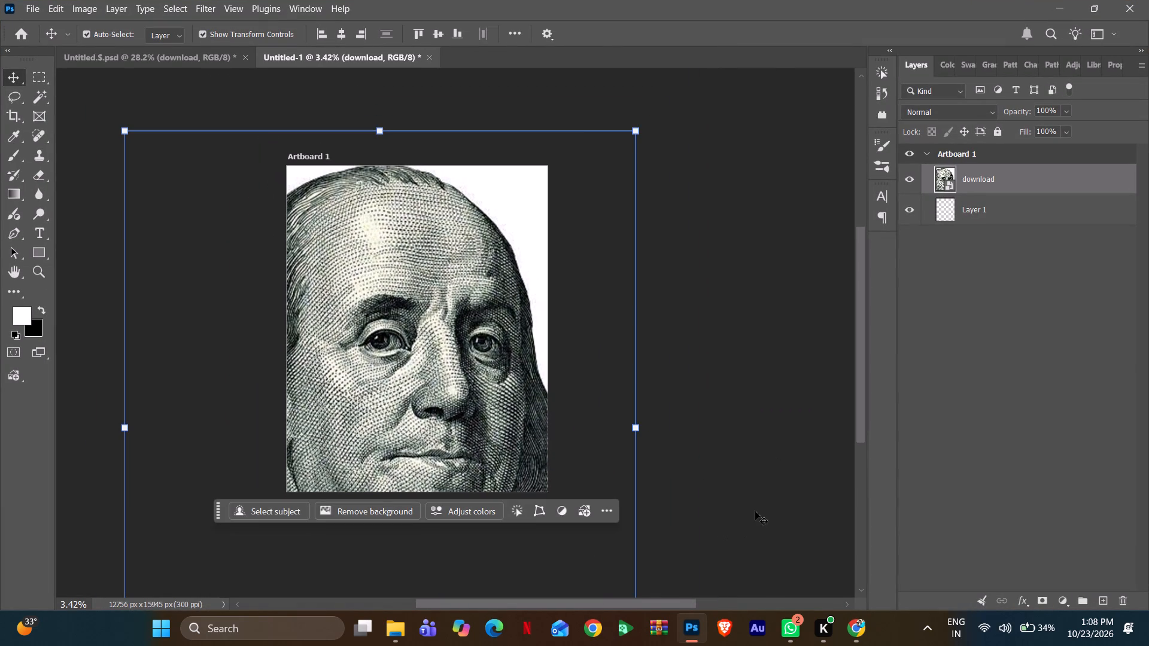
{"action": "left_click", "coordinate": [124, 61]}
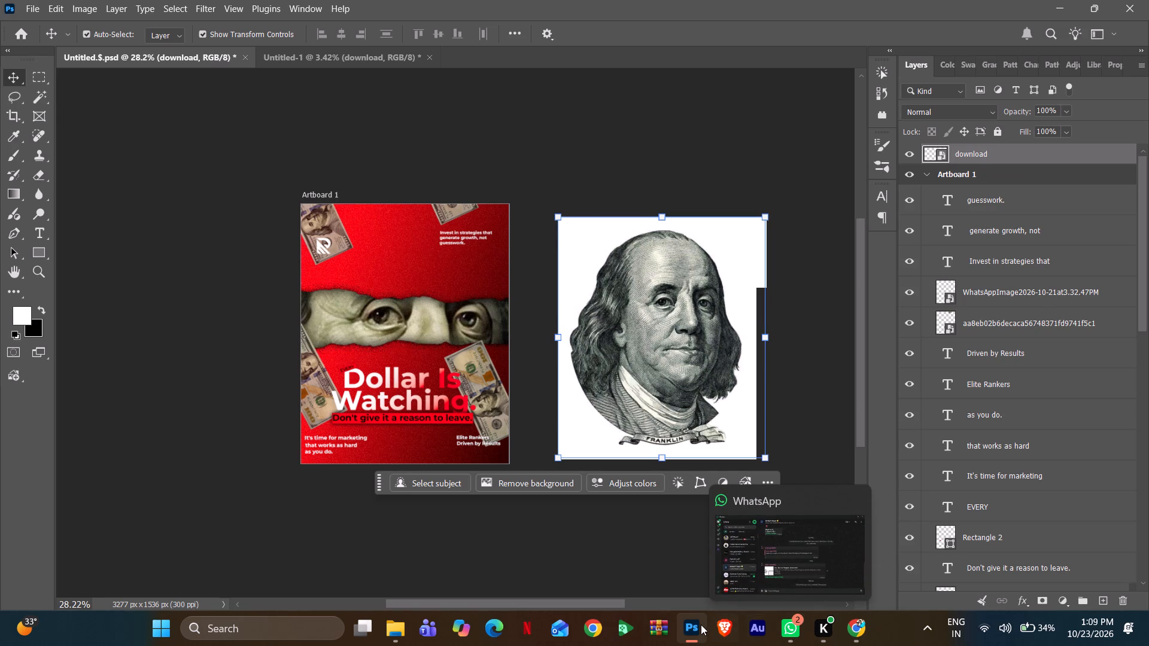
Switch to Chrome, look through the browsing and download history, and view the downloaded dollar bill JPG in its pinterest folder.
{"action": "left_click", "coordinate": [849, 625]}
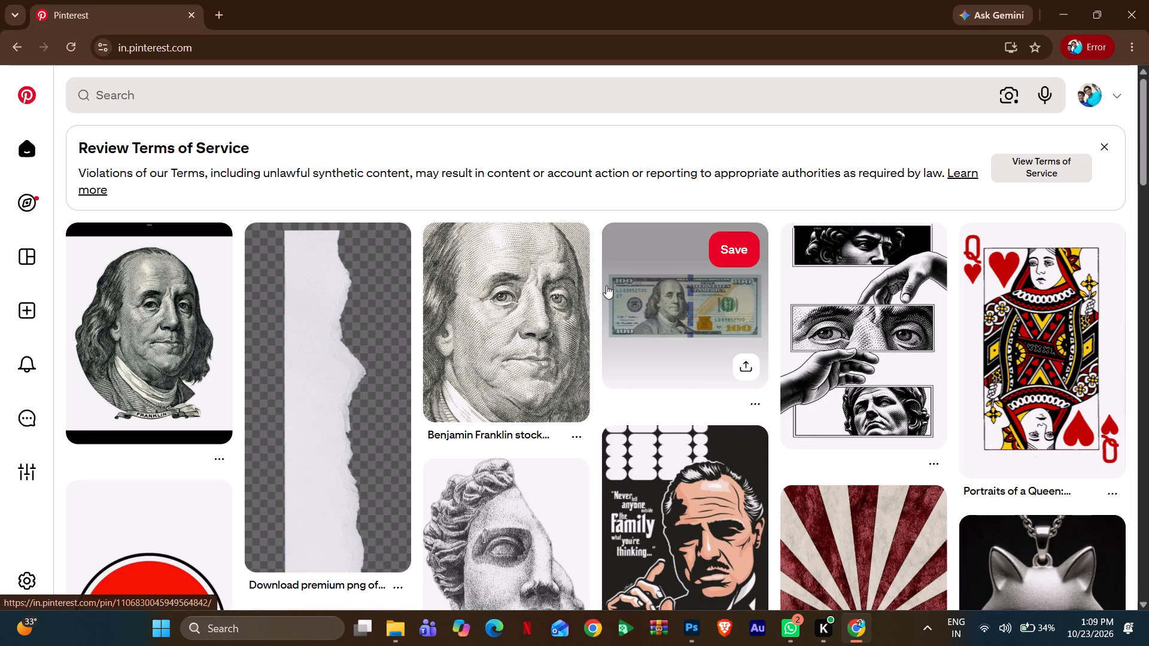
{"action": "key", "text": "ctrl+h"}
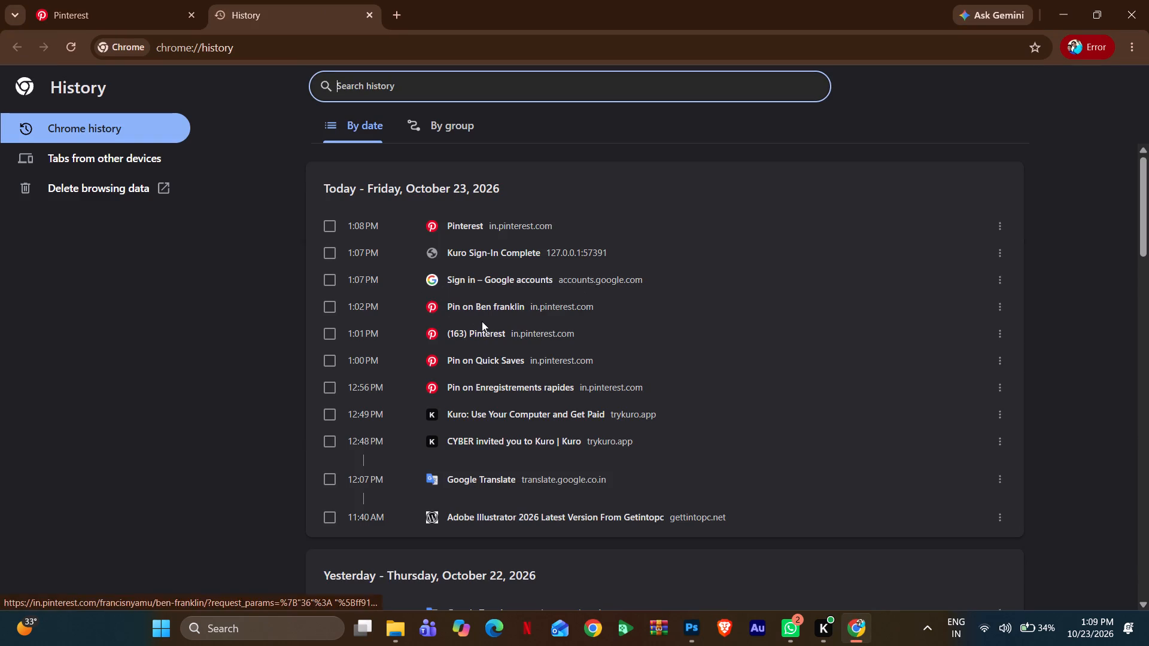
{"action": "key", "text": "ctrl+j"}
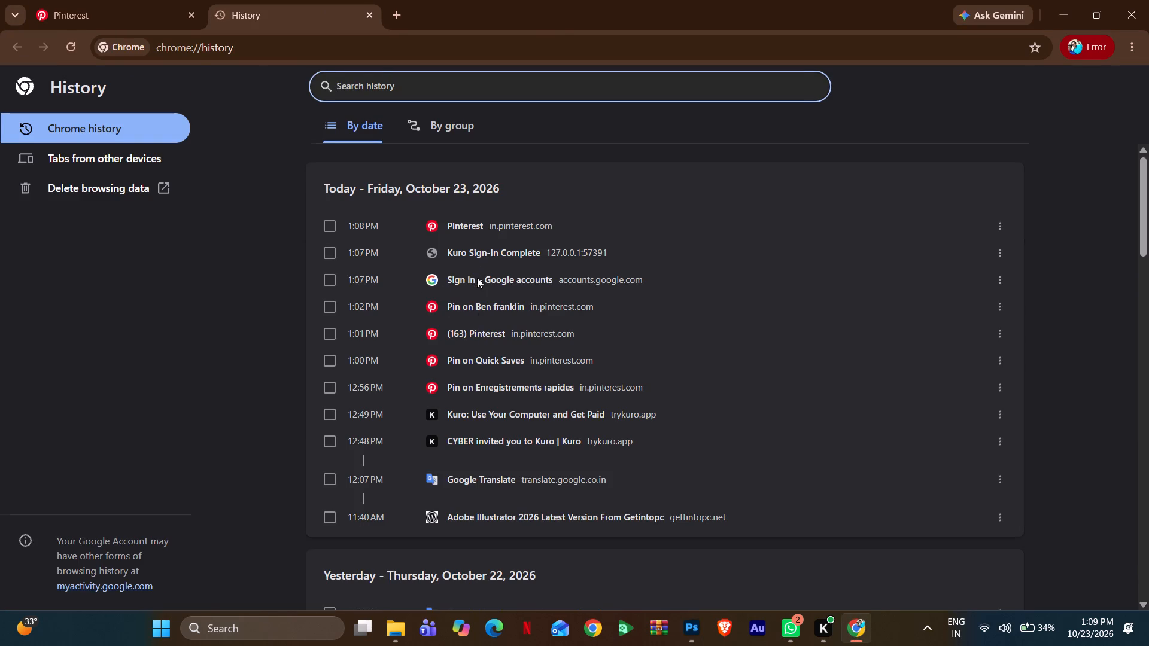
{"action": "scroll", "coordinate": [479, 301], "scroll_direction": "down", "scroll_amount": 3}
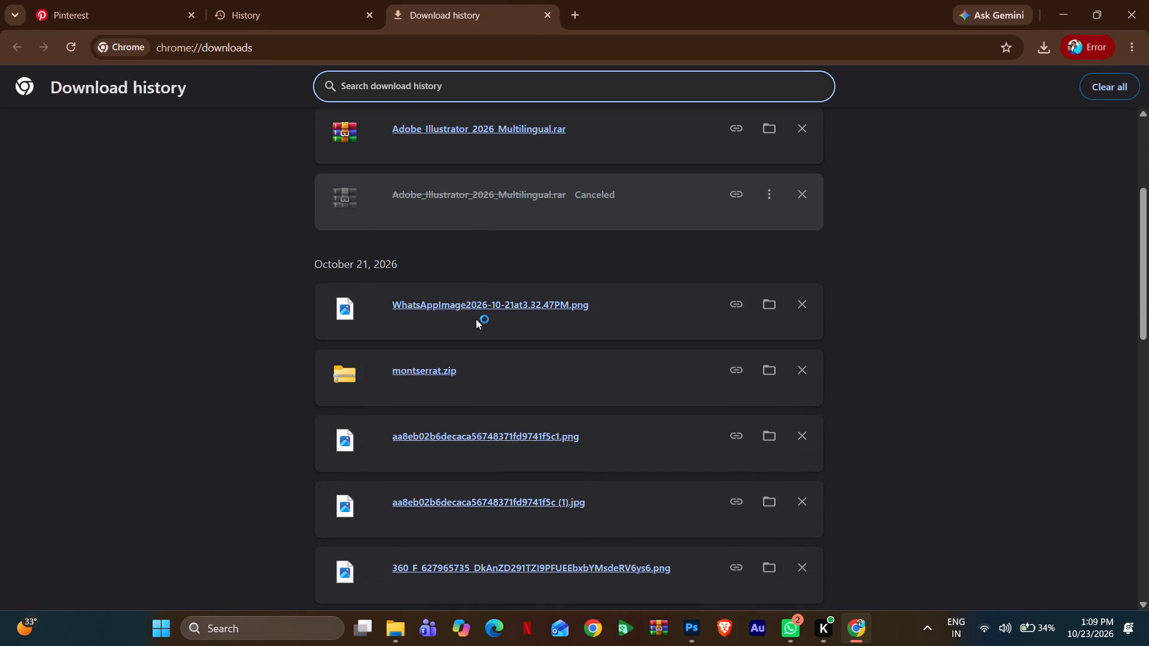
{"action": "scroll", "coordinate": [475, 327], "scroll_direction": "down", "scroll_amount": 2}
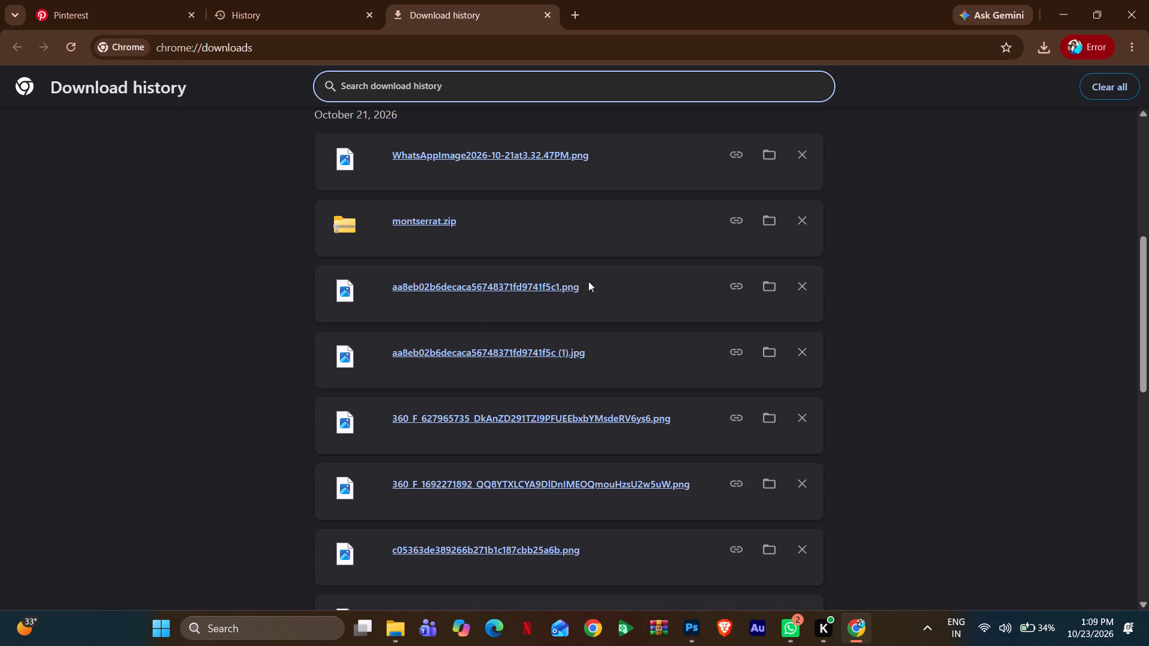
{"action": "left_click", "coordinate": [607, 278]}
{"action": "double_click", "coordinate": [603, 281]}
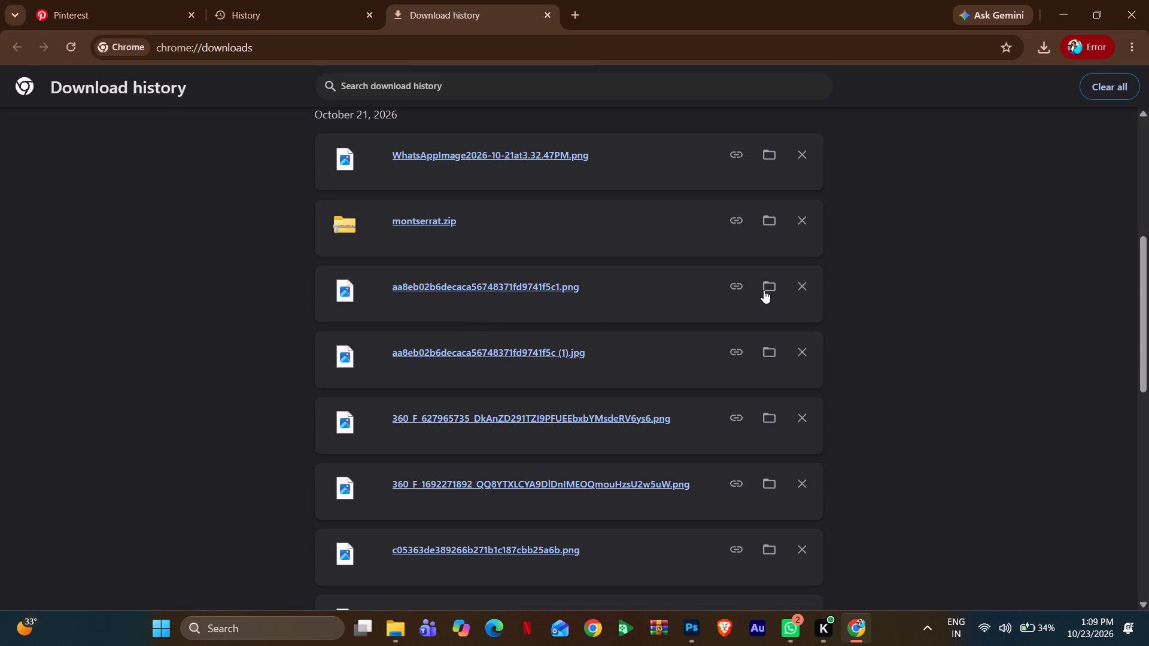
{"action": "scroll", "coordinate": [756, 404], "scroll_direction": "down", "scroll_amount": 5}
{"action": "scroll", "coordinate": [755, 391], "scroll_direction": "up", "scroll_amount": 1}
{"action": "double_click", "coordinate": [760, 380]}
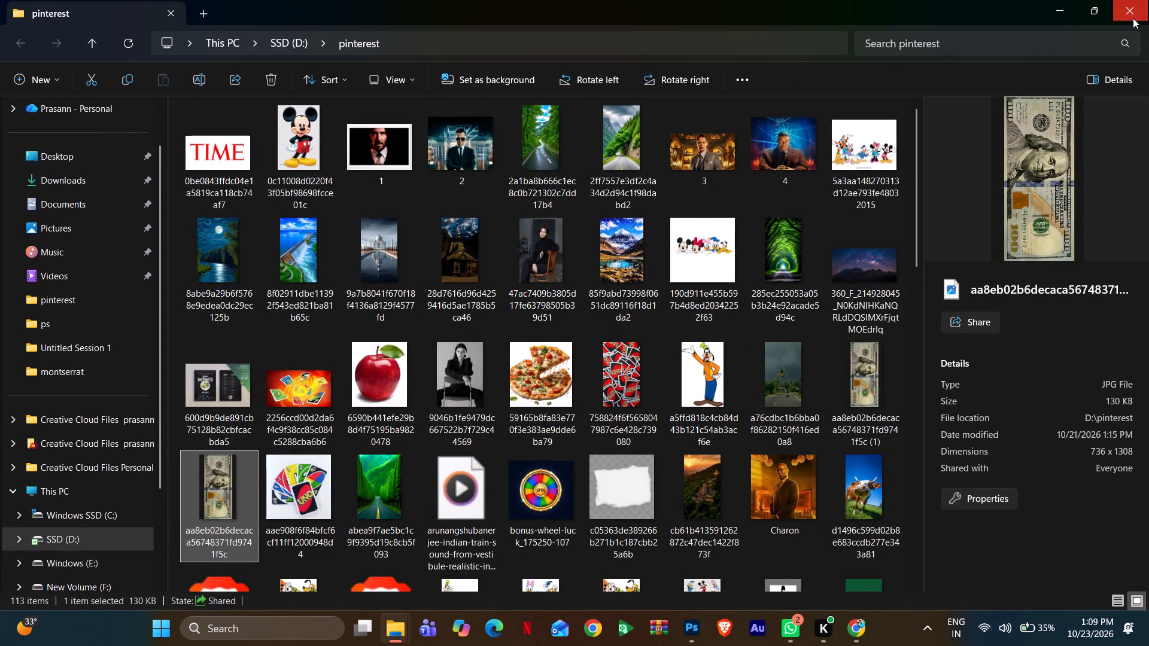
{"action": "left_click", "coordinate": [1133, 18]}
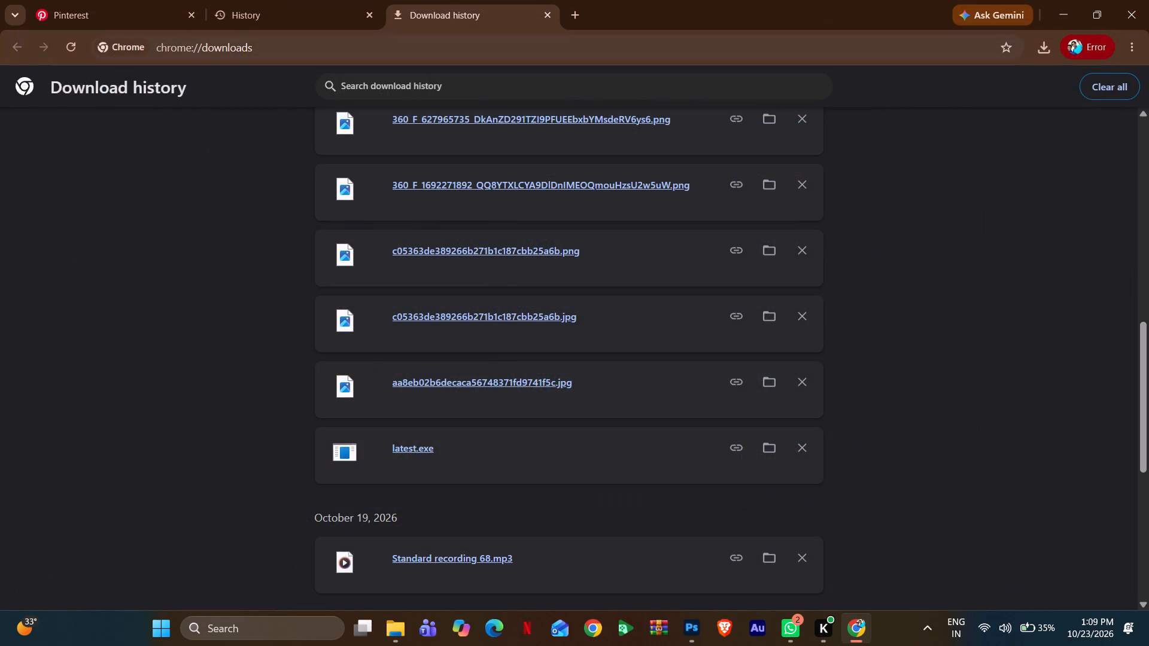
Open a new browser tab.
{"action": "left_click", "coordinate": [582, 17]}
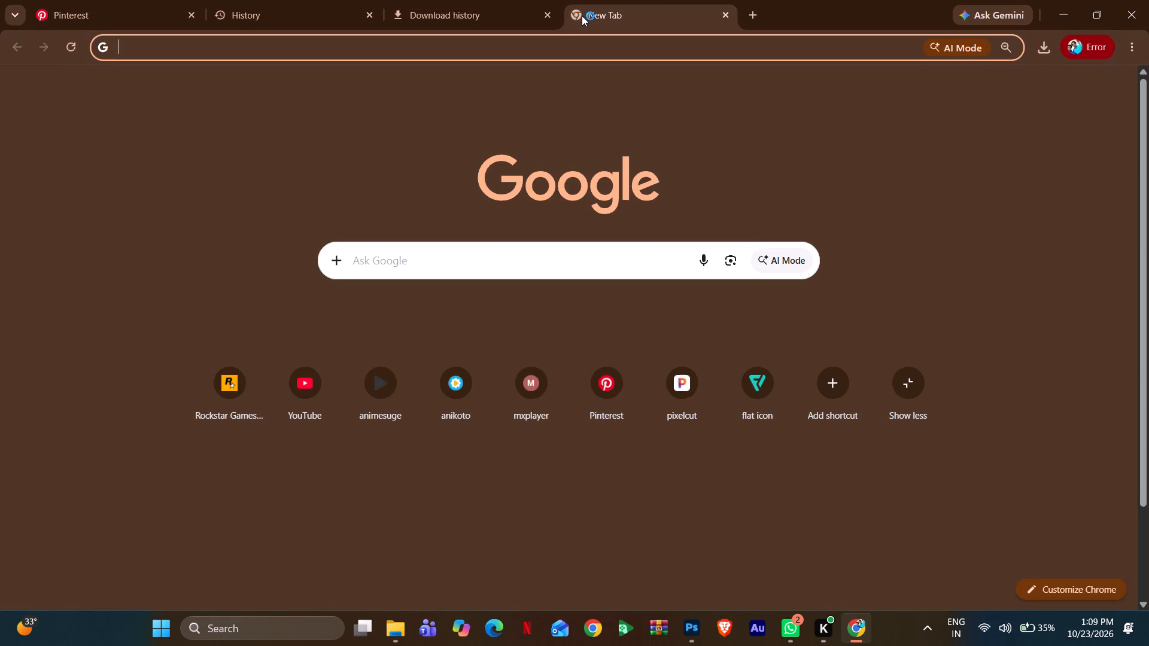
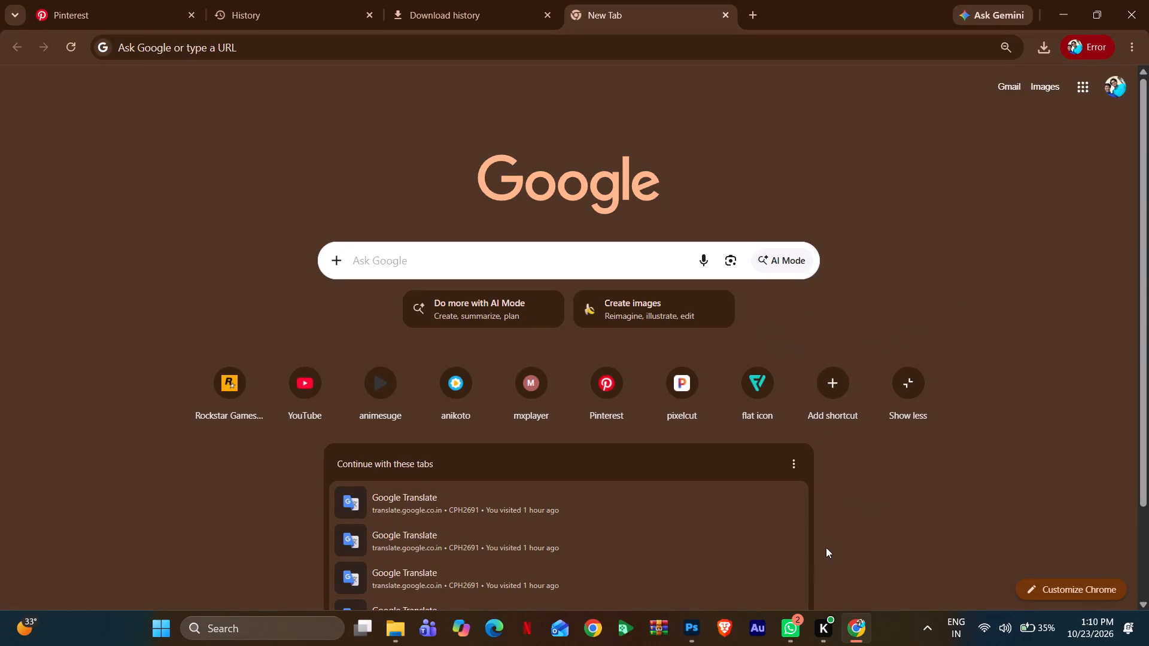
Switch to Photoshop and examine the layer stack of the poster in Untitled.$.psd and the enlarged portrait in Untitled-1.
{"action": "left_click", "coordinate": [689, 626]}
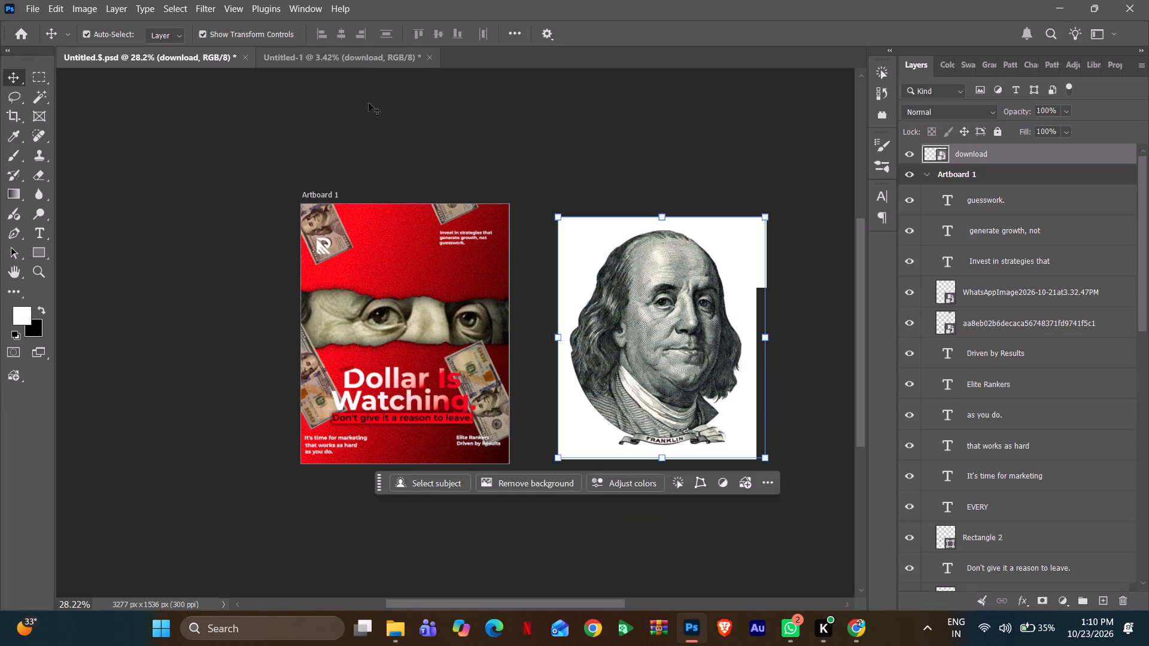
{"action": "left_click", "coordinate": [397, 272]}
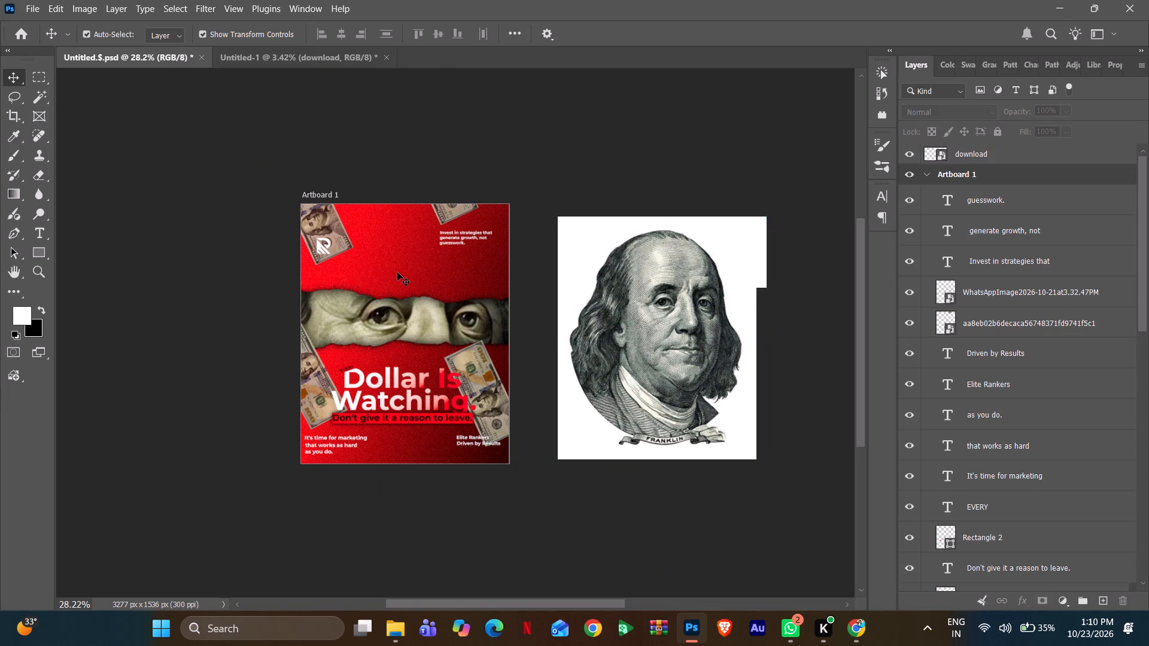
{"action": "triple_click", "coordinate": [397, 272]}
{"action": "scroll", "coordinate": [924, 409], "scroll_direction": "down", "scroll_amount": 8}
{"action": "scroll", "coordinate": [926, 407], "scroll_direction": "up", "scroll_amount": 1}
{"action": "scroll", "coordinate": [926, 407], "scroll_direction": "down", "scroll_amount": 18}
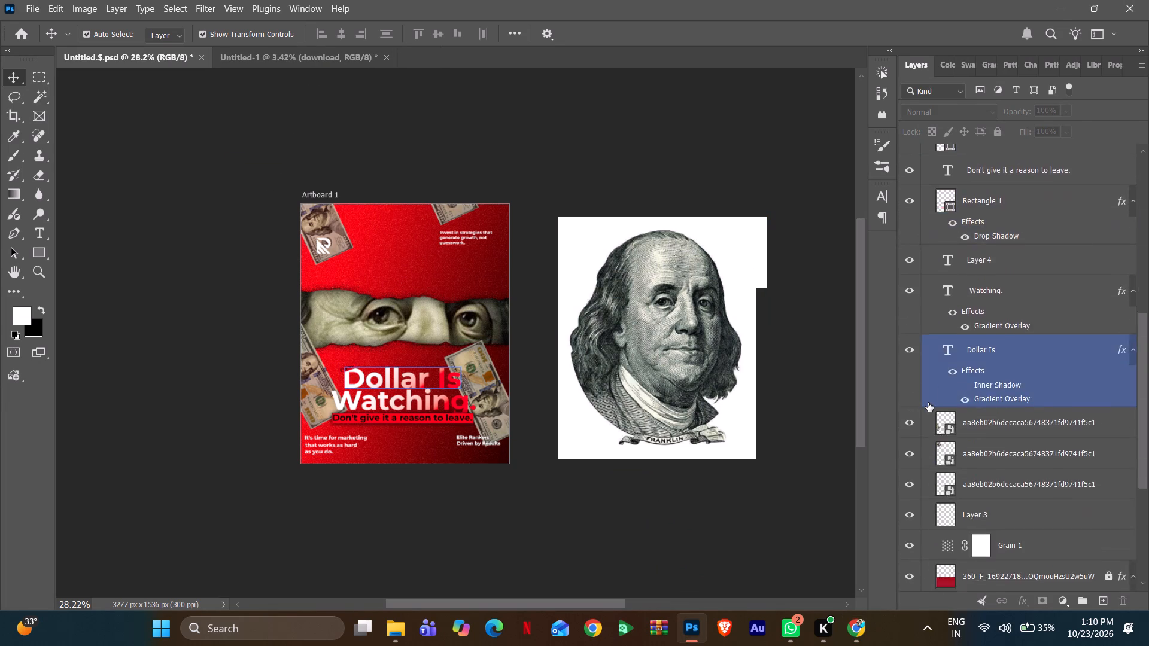
{"action": "scroll", "coordinate": [928, 403], "scroll_direction": "down", "scroll_amount": 6}
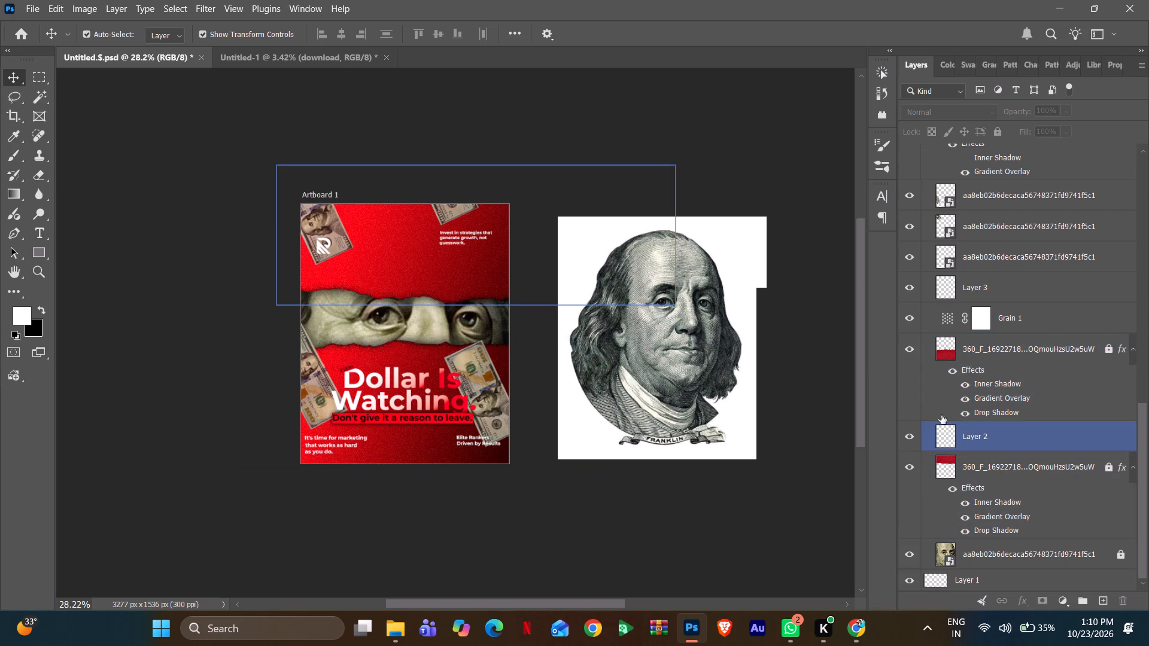
{"action": "left_click", "coordinate": [293, 58]}
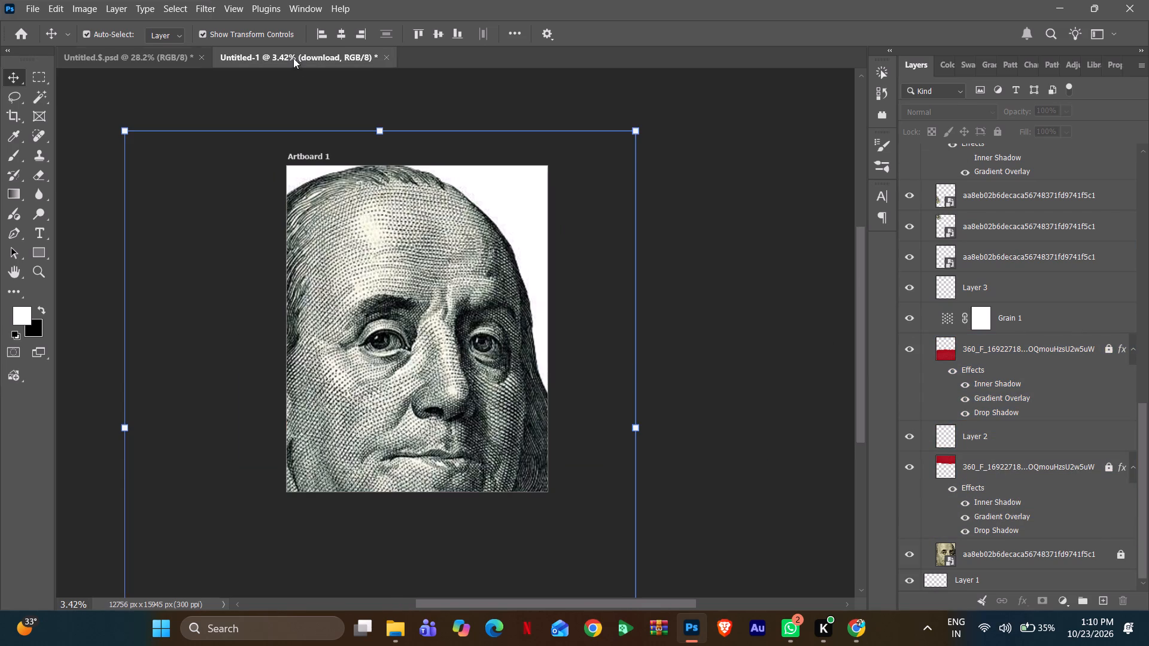
Switch to Chrome's download history, copy the link of aa8eb02b6decaca56748371fd9741f5c.jpg and view the image in Photos.
{"action": "left_click", "coordinate": [858, 621]}
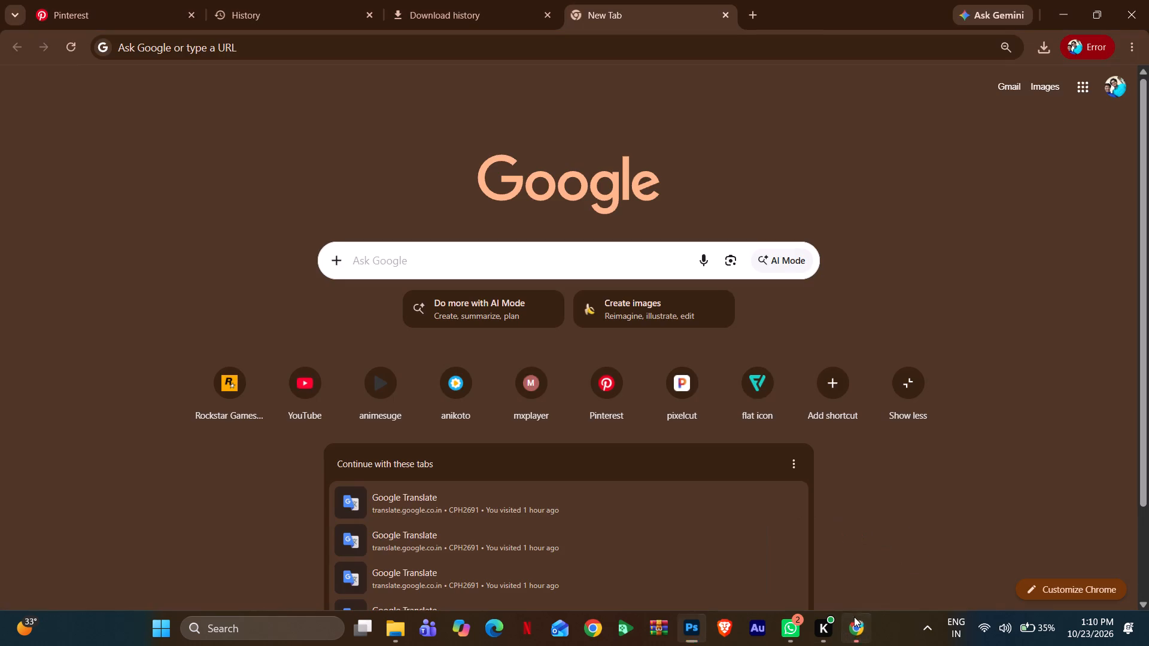
{"action": "left_click", "coordinate": [433, 14]}
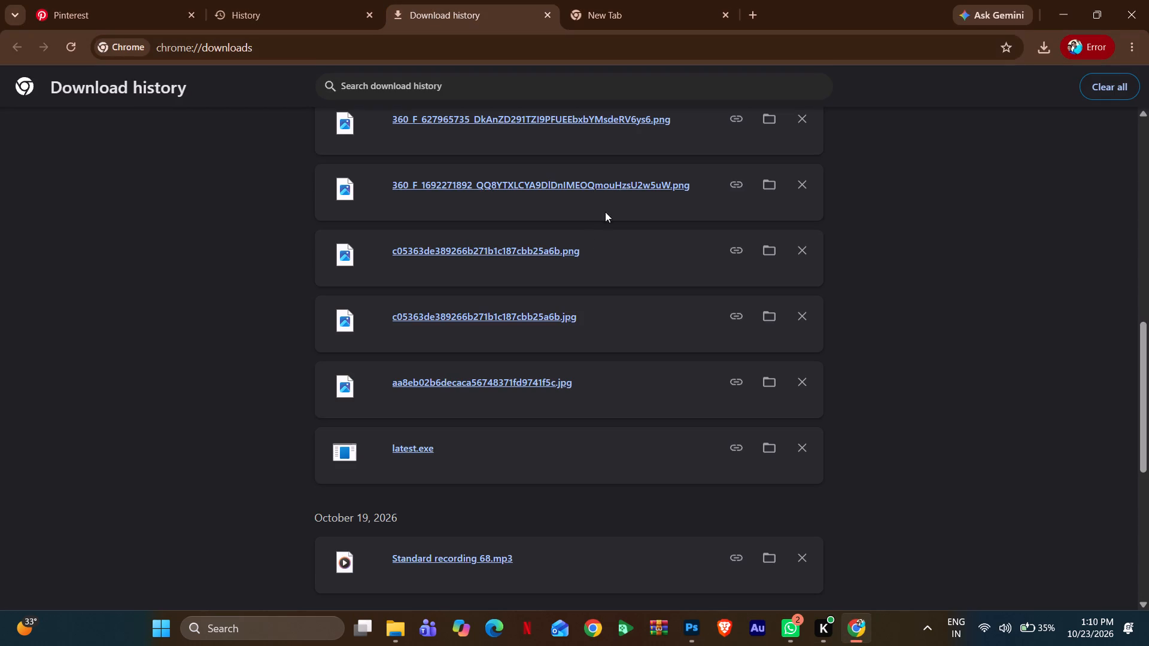
{"action": "left_click", "coordinate": [734, 382]}
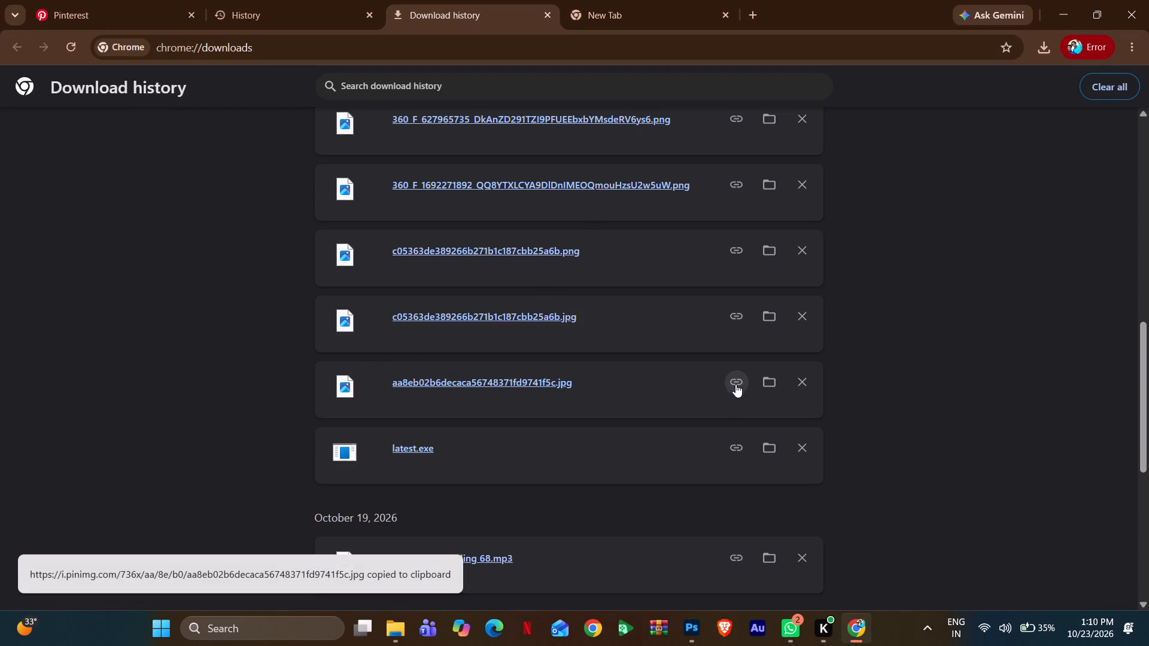
{"action": "double_click", "coordinate": [410, 383]}
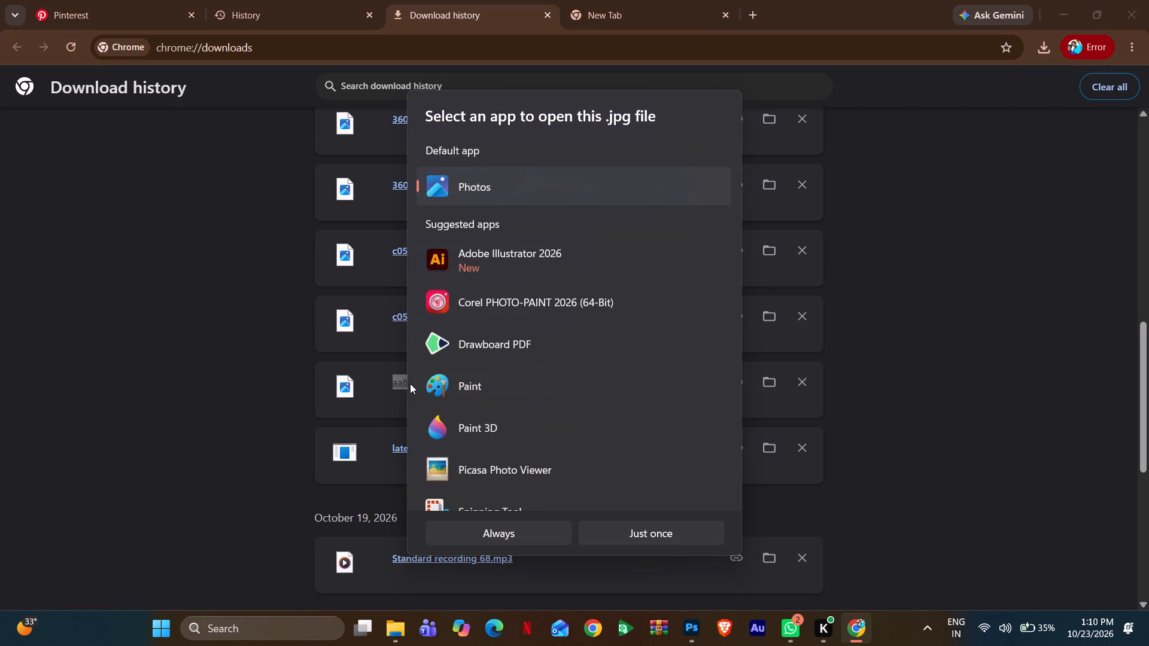
{"action": "double_click", "coordinate": [503, 193]}
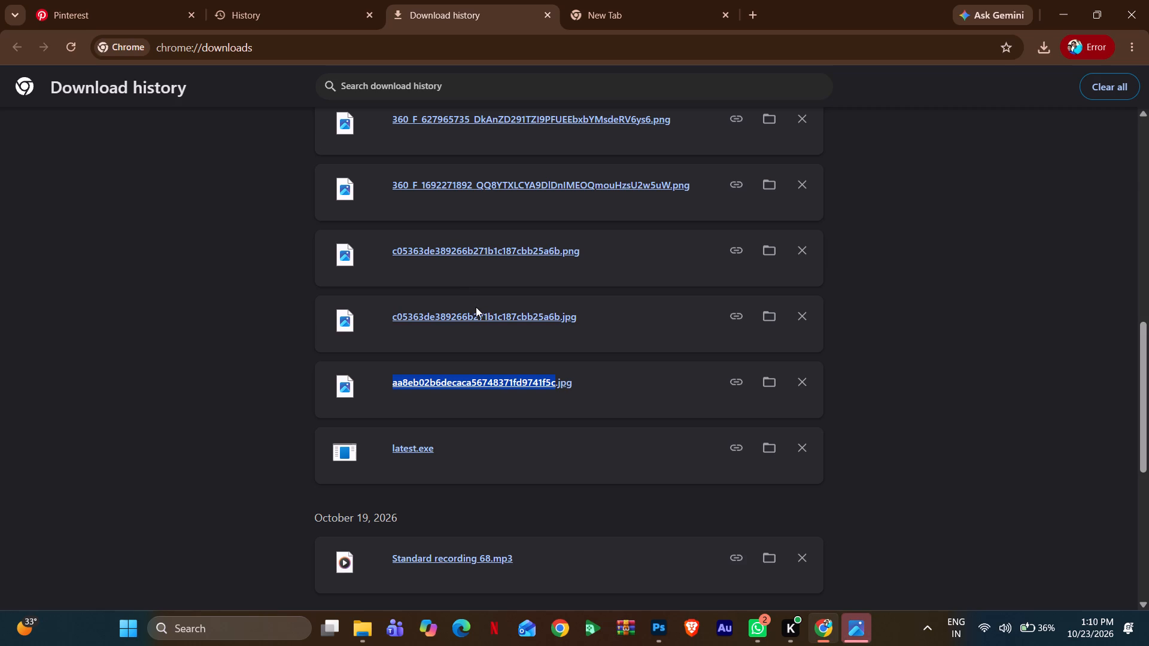
{"action": "left_click", "coordinate": [851, 626]}
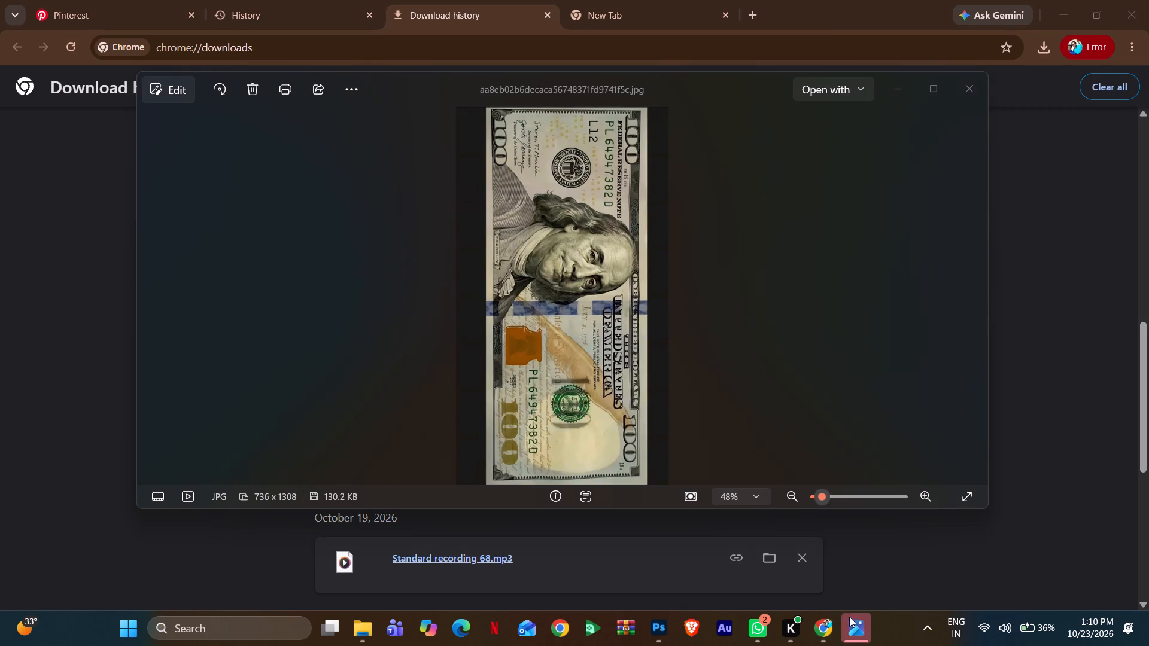
{"action": "left_click", "coordinate": [905, 86]}
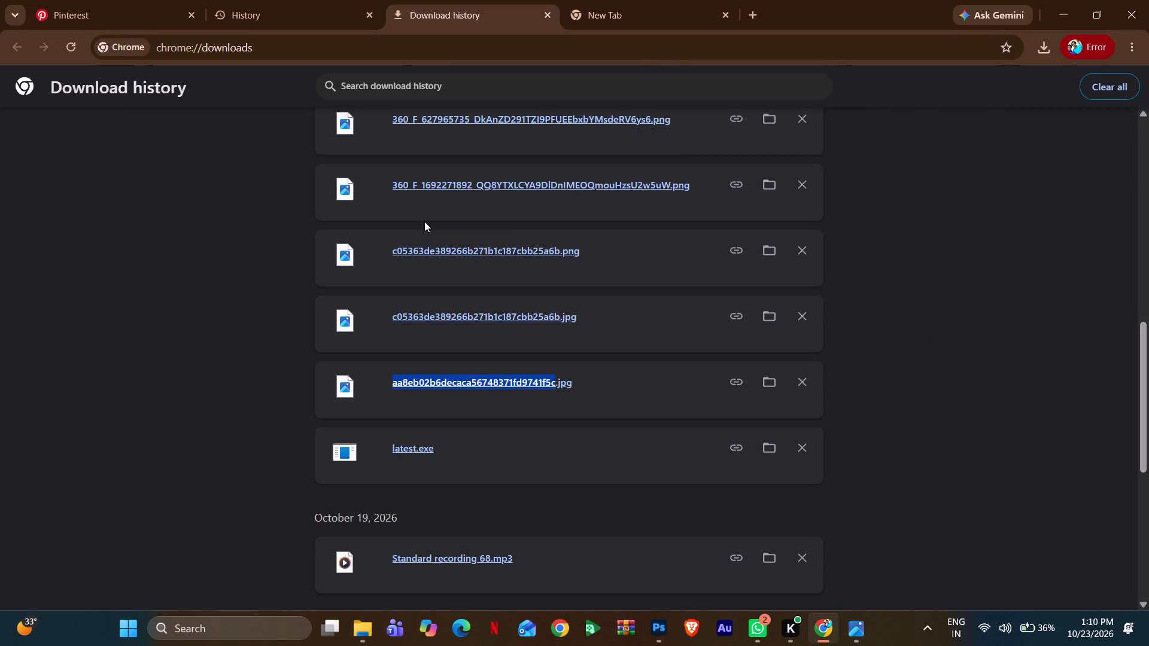
View the downloaded c05363de389266b271b1c187cbb25a6b.jpg in Photos and close it.
{"action": "double_click", "coordinate": [438, 313]}
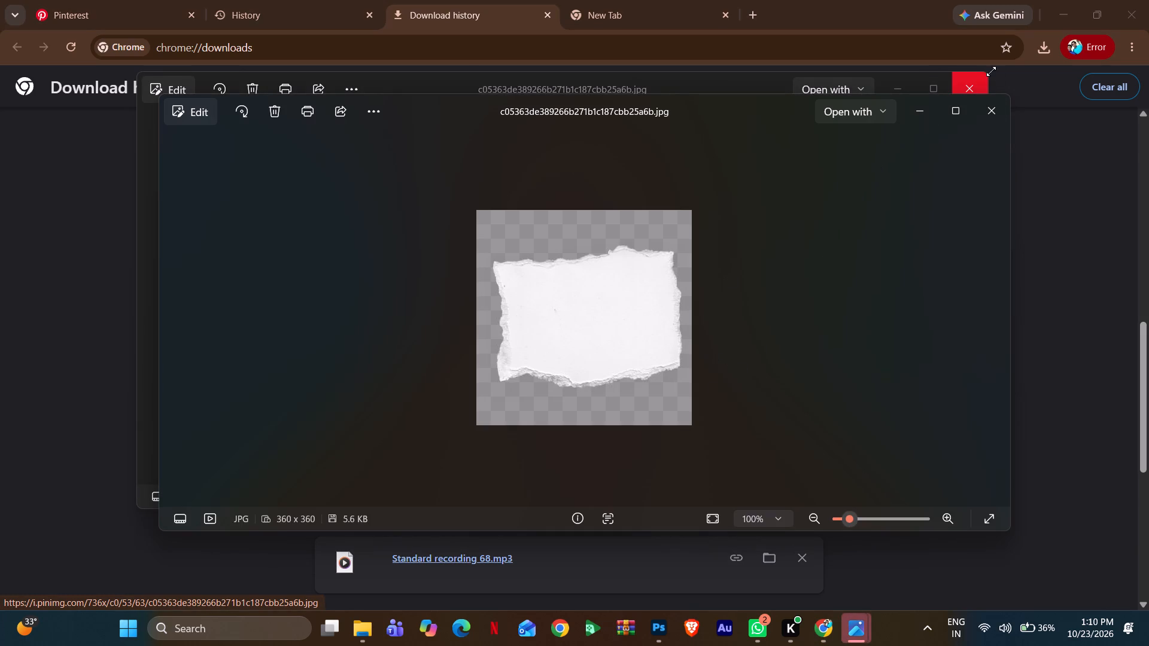
{"action": "left_click", "coordinate": [989, 112]}
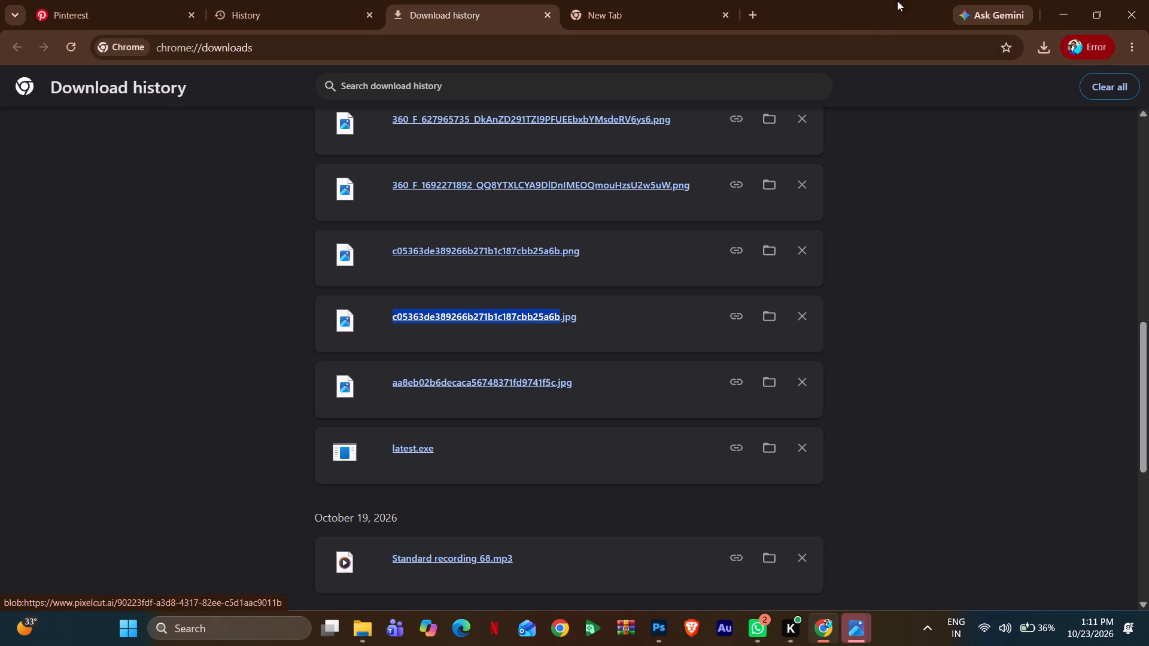
Open Pixelcut in a new tab and load c05363de389266b271b1c187cbb25a6b.jpg into it from the download history.
{"action": "left_click", "coordinate": [756, 14]}
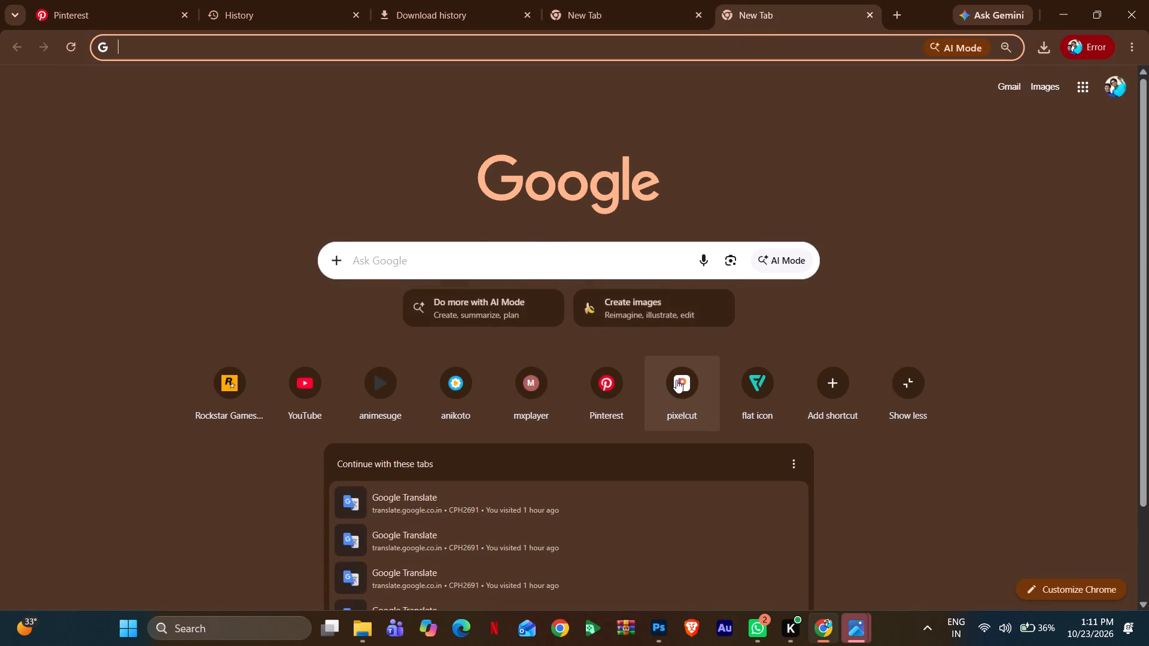
{"action": "left_click", "coordinate": [677, 380]}
{"action": "left_click", "coordinate": [464, 23]}
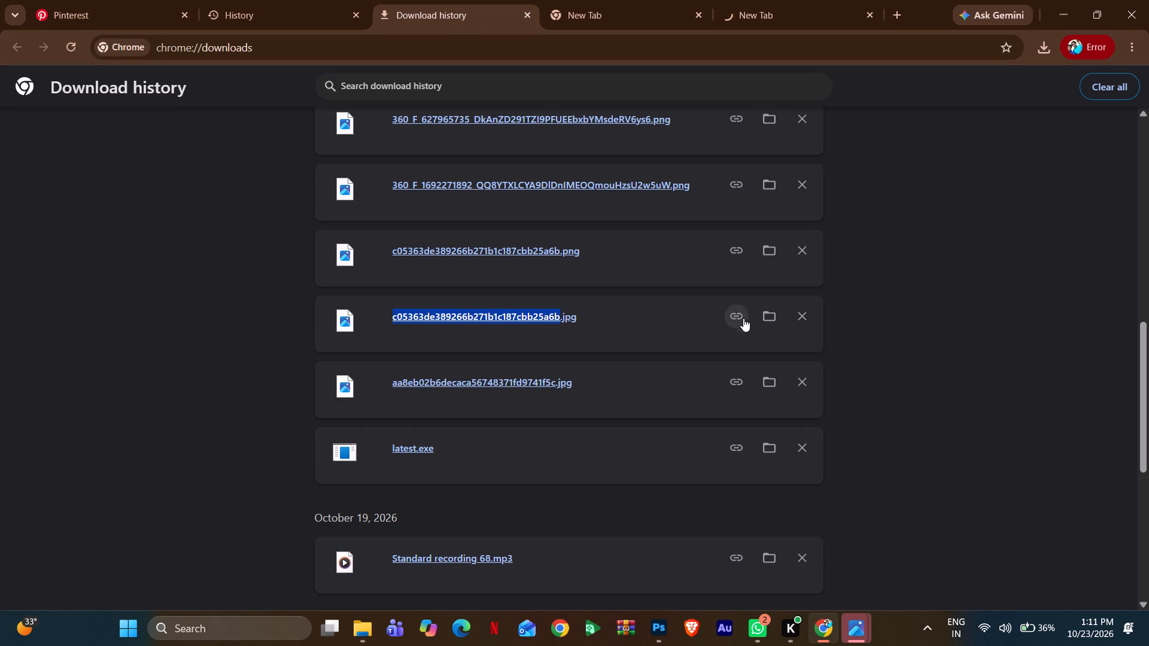
{"action": "left_click_drag", "start_coordinate": [608, 305], "coordinate": [390, 289]}
{"action": "left_click_drag", "start_coordinate": [338, 322], "coordinate": [391, 277]}
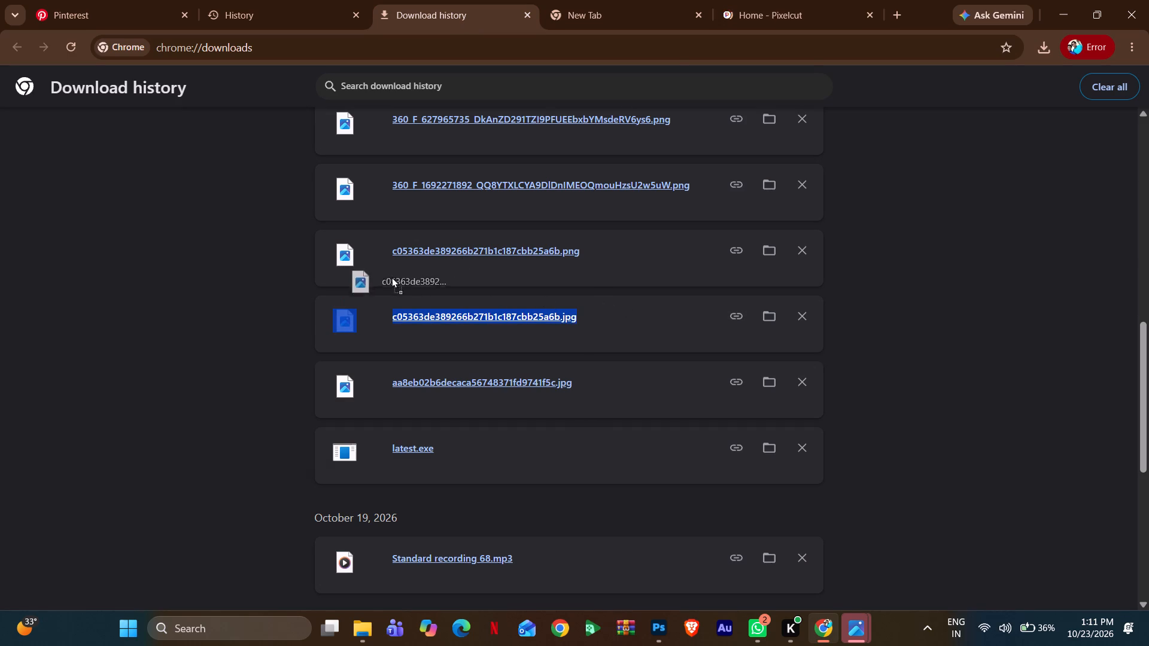
{"action": "left_click_drag", "start_coordinate": [391, 277], "coordinate": [777, 18]}
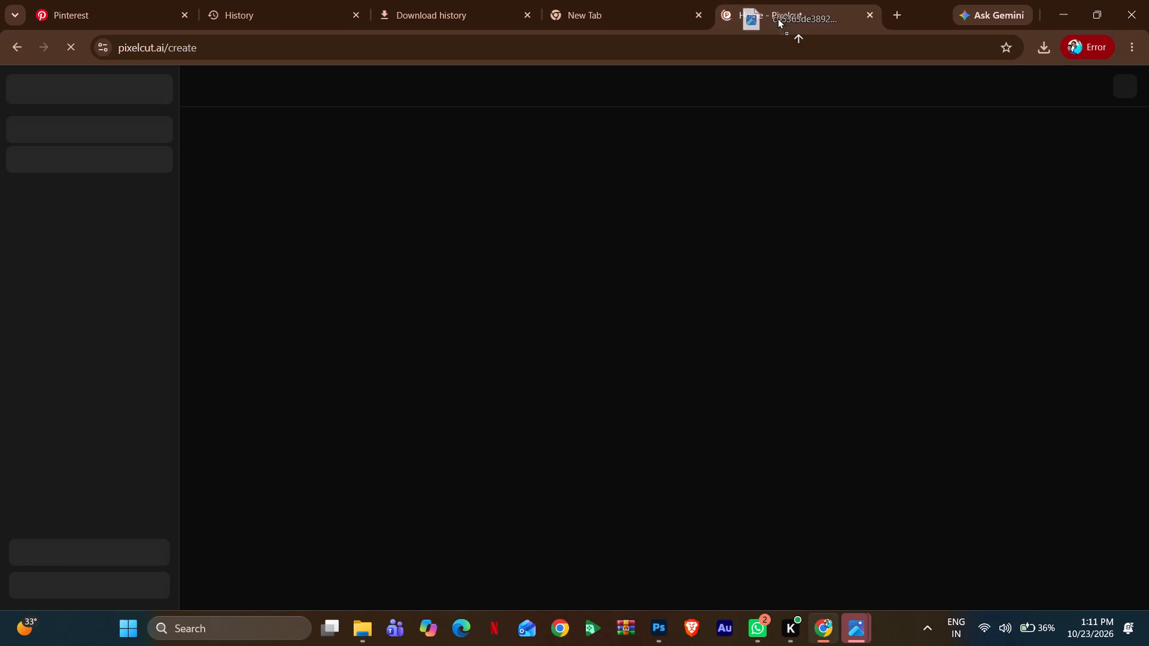
{"action": "left_click_drag", "start_coordinate": [777, 18], "coordinate": [454, 248]}
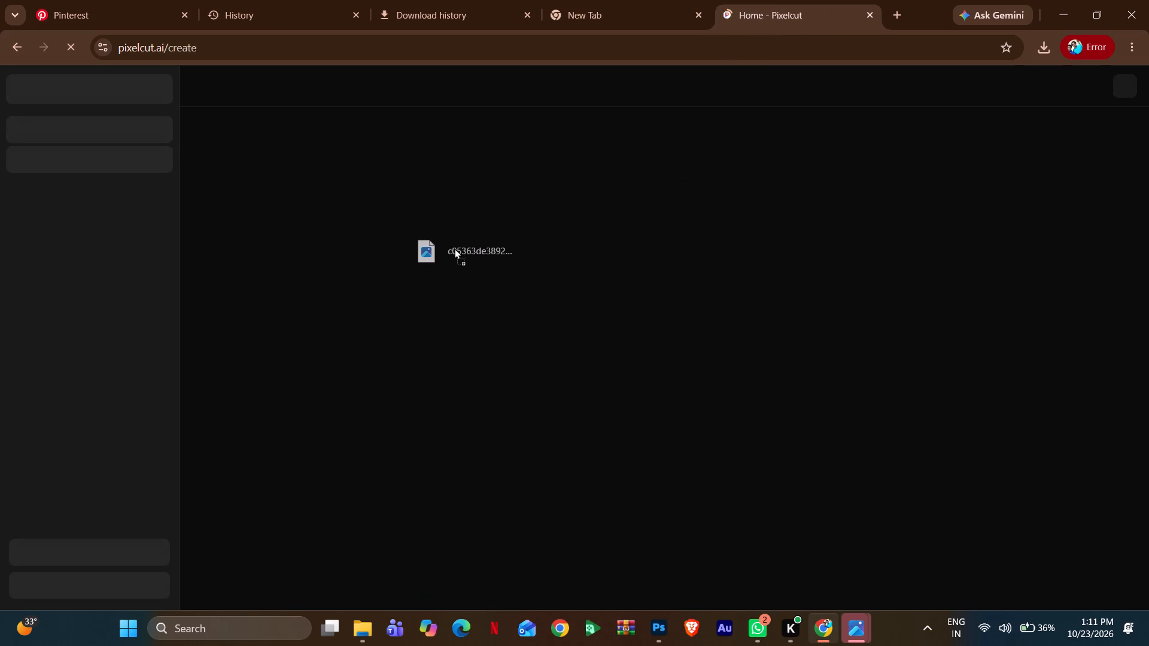
{"action": "left_click_drag", "start_coordinate": [454, 248], "coordinate": [467, 247]}
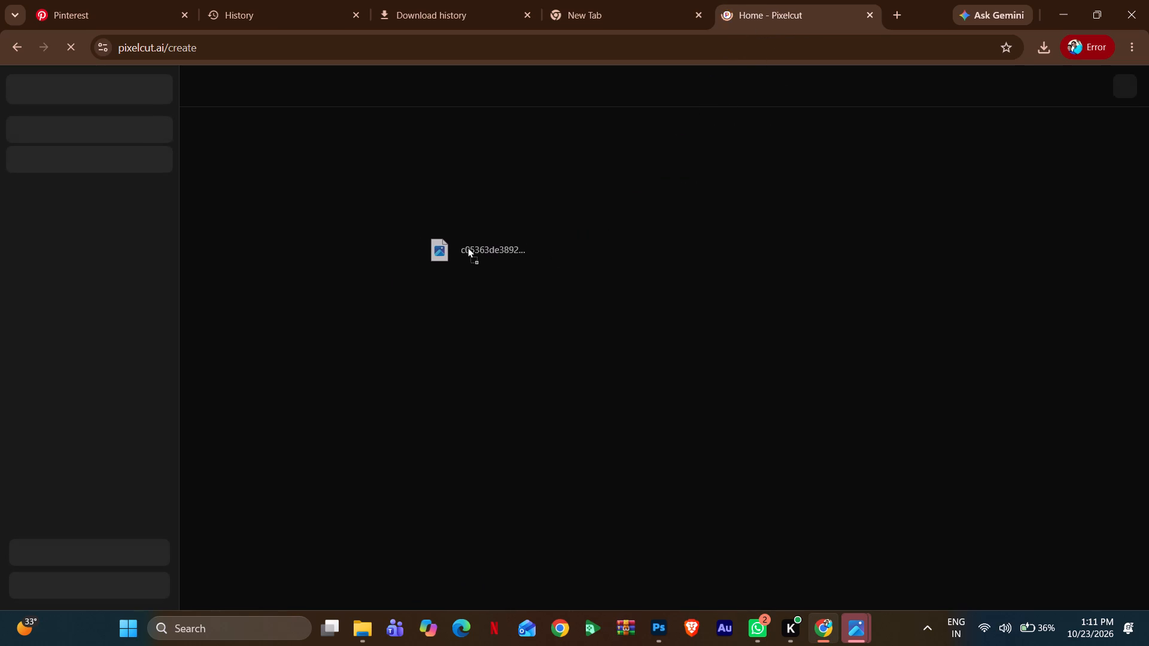
{"action": "left_click_drag", "start_coordinate": [467, 247], "coordinate": [472, 252]}
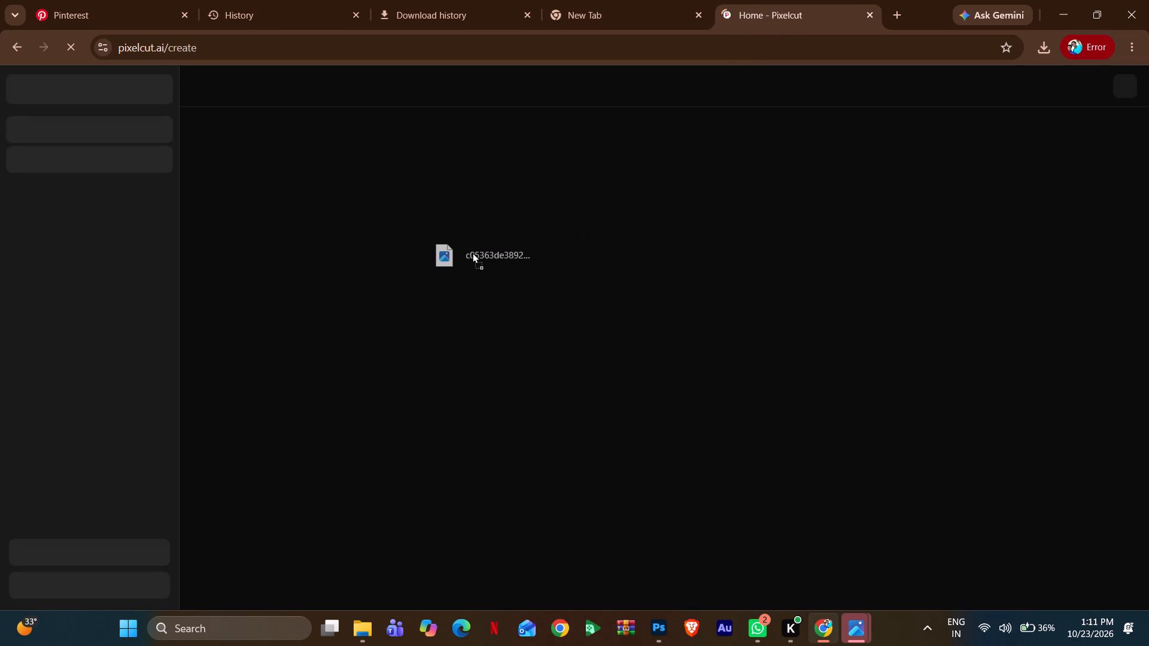
{"action": "left_click_drag", "start_coordinate": [472, 252], "coordinate": [607, 283]}
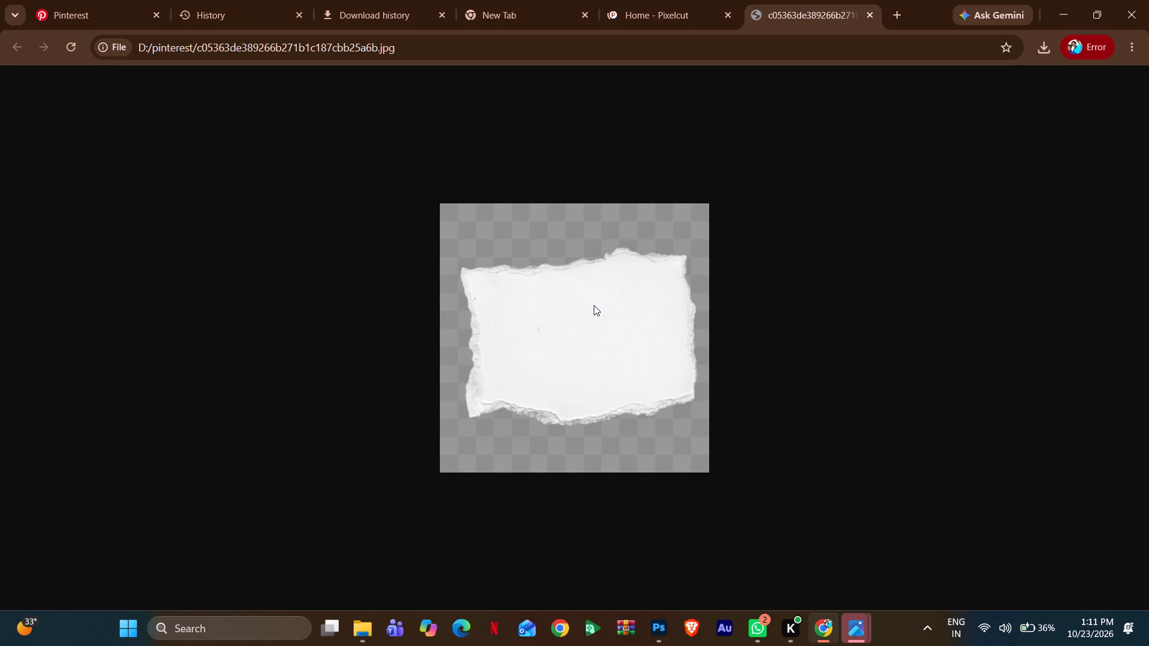
Close the Download history and New Tab tabs and switch to the Pixelcut home page.
{"action": "left_click", "coordinate": [445, 18]}
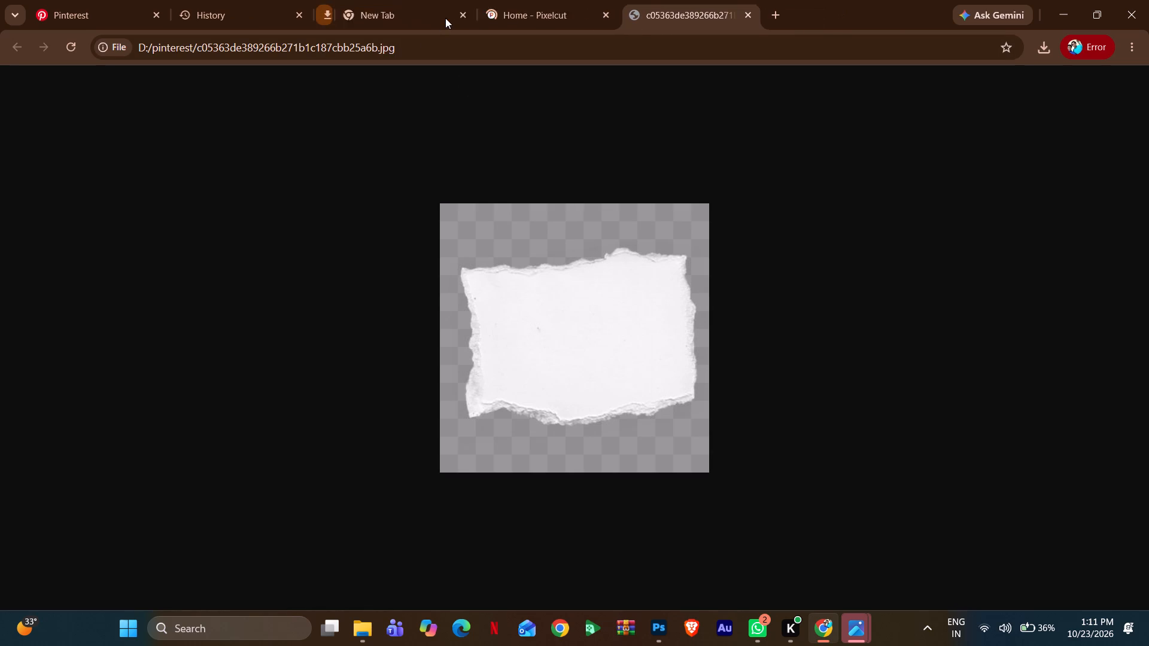
{"action": "left_click", "coordinate": [446, 17]}
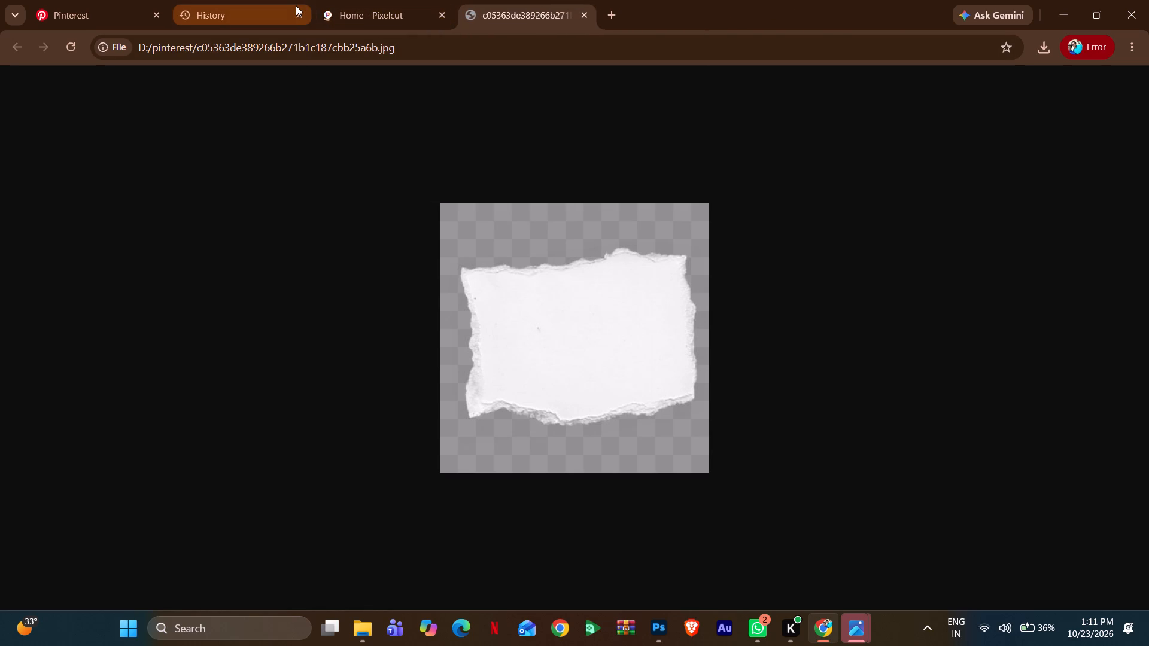
{"action": "left_click", "coordinate": [295, 7]}
{"action": "left_click", "coordinate": [420, 17]}
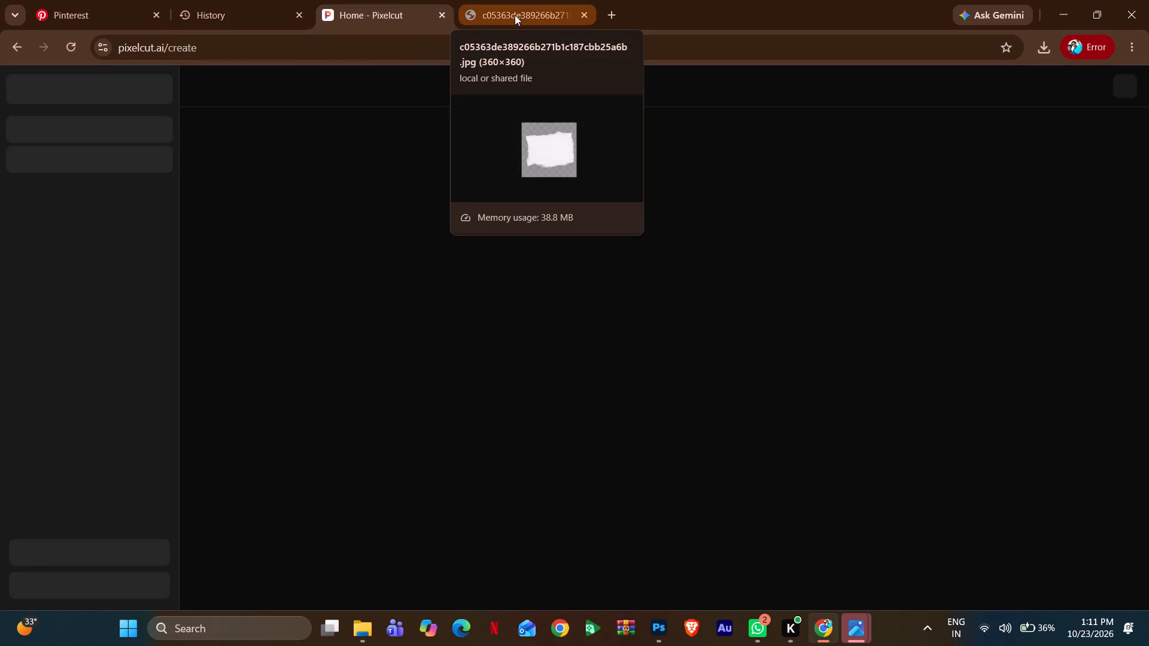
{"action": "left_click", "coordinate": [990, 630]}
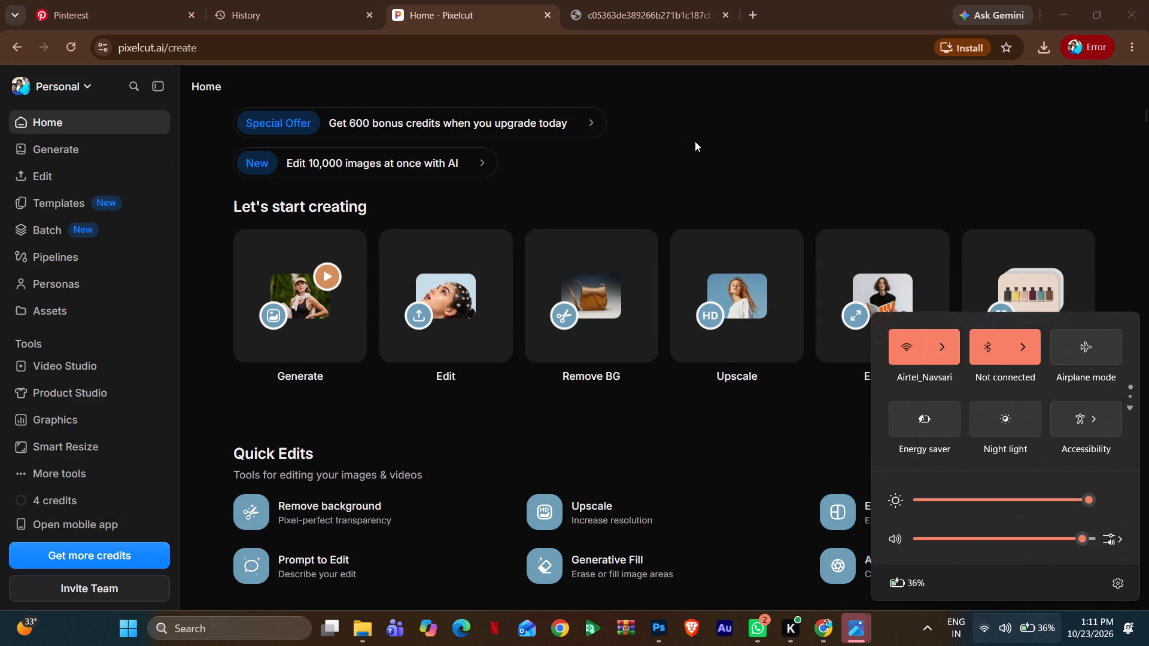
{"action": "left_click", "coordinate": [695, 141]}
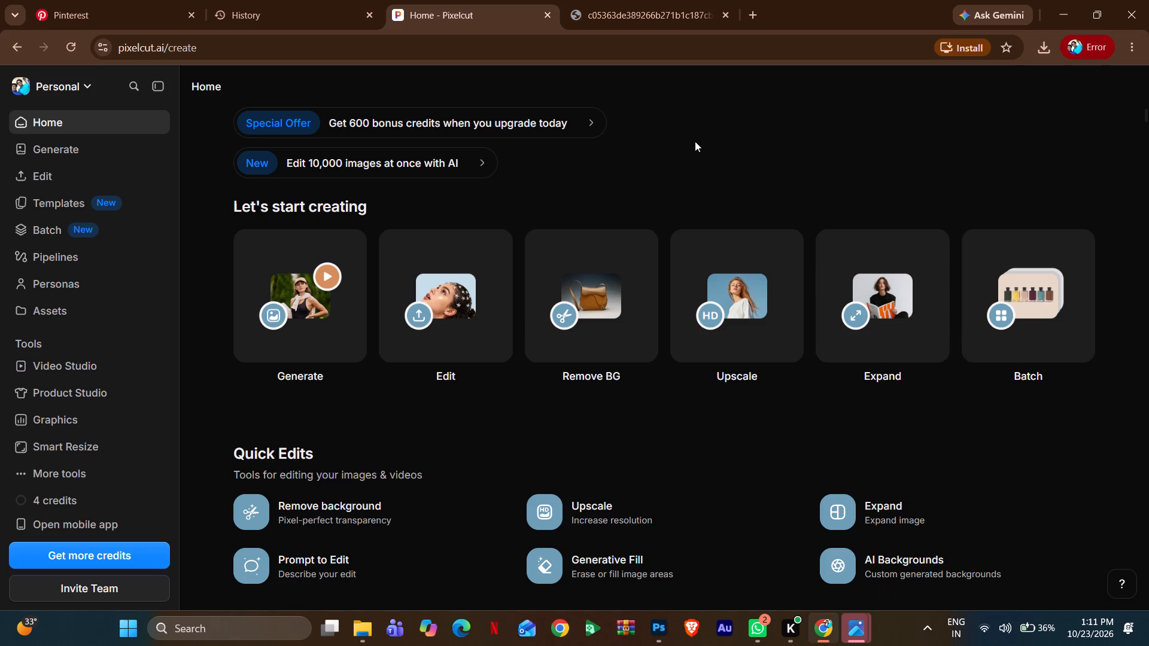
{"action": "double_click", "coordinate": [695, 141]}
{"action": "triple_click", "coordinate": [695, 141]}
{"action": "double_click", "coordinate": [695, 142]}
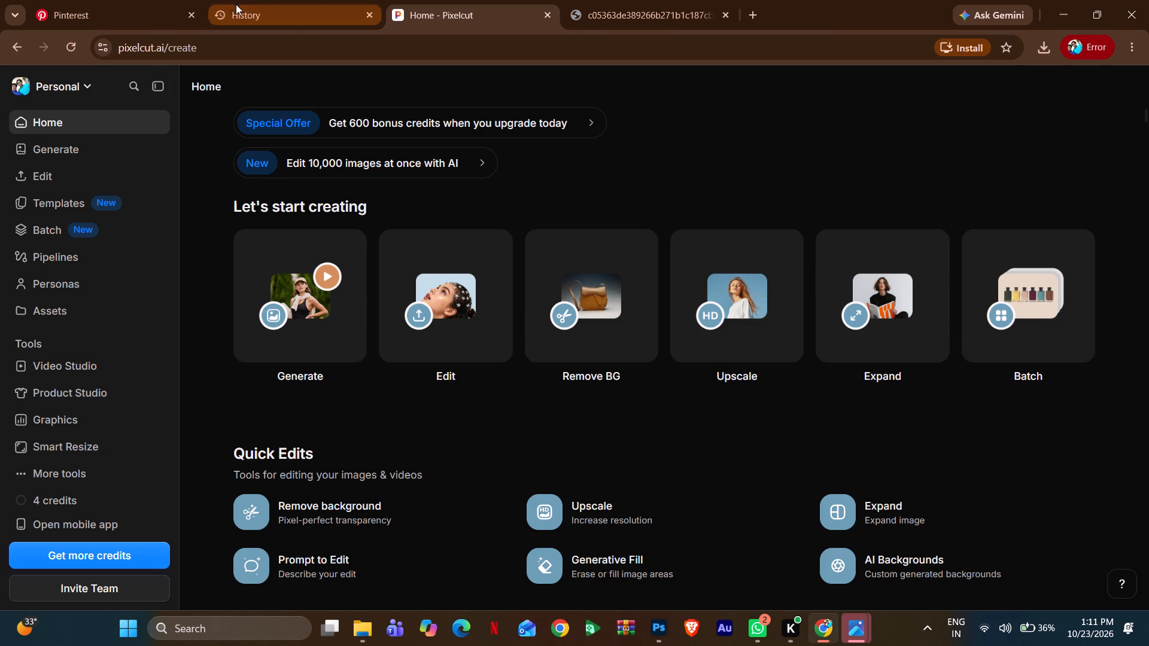
Close the browser's History tab.
{"action": "left_click", "coordinate": [234, 2]}
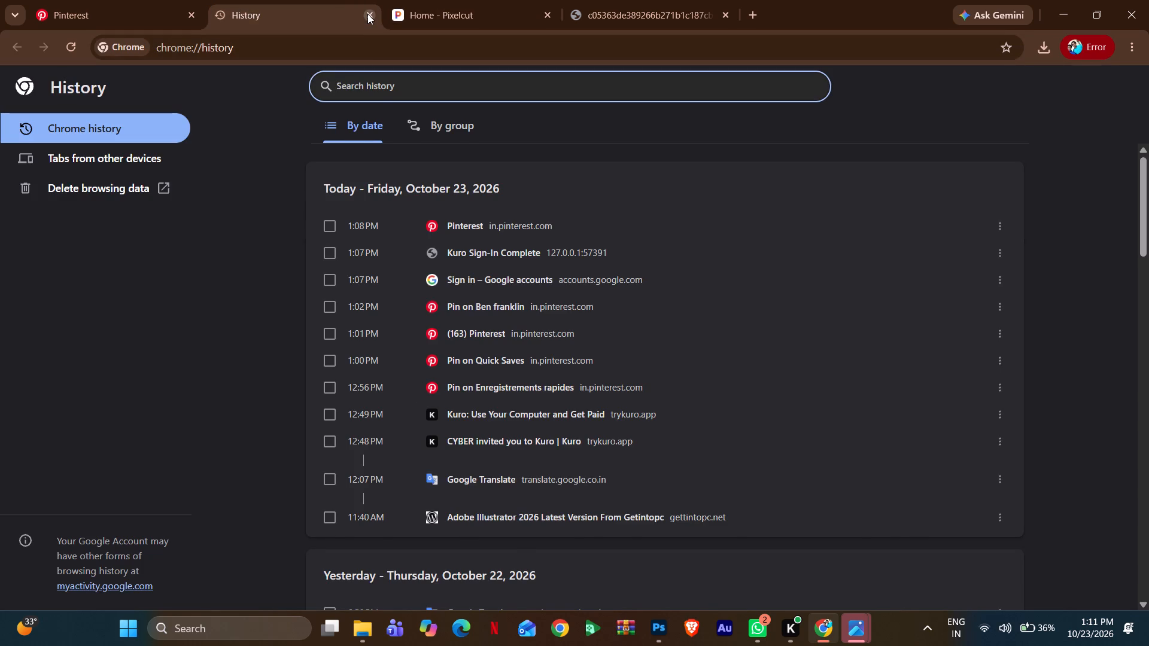
{"action": "left_click", "coordinate": [367, 14]}
Load the torn-paper image c05363de389266b271b1c187cbb25a6b.jpg from its browser tab into Pixelcut's Remove BG tool.
{"action": "left_click", "coordinate": [425, 20]}
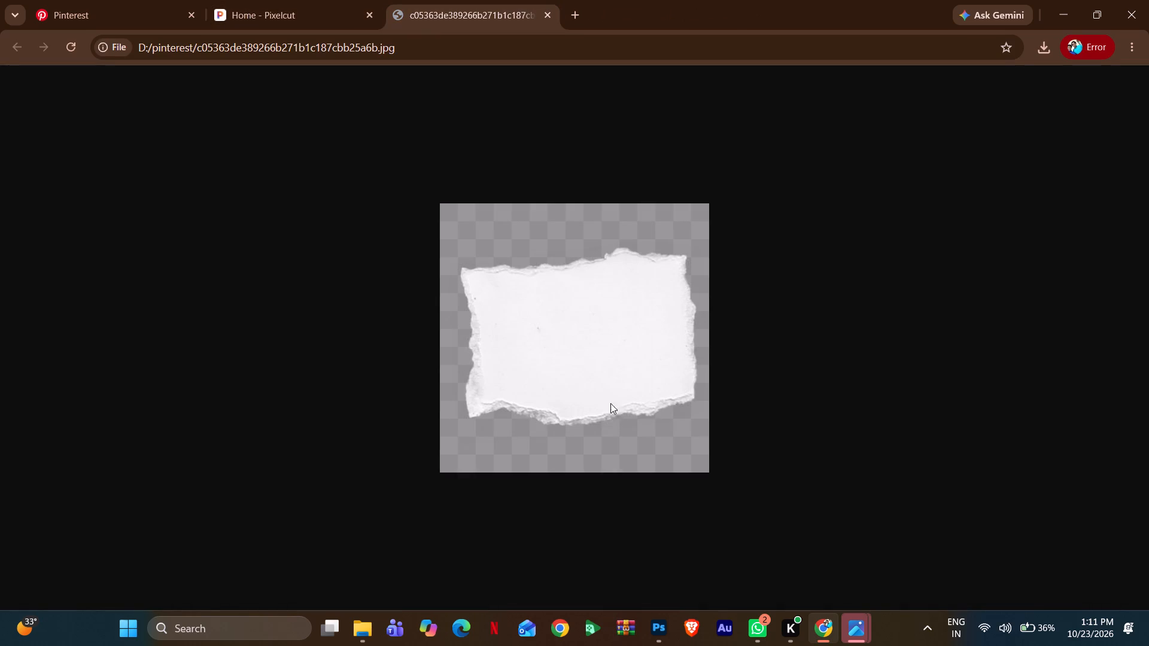
{"action": "left_click_drag", "start_coordinate": [606, 386], "coordinate": [319, 12]}
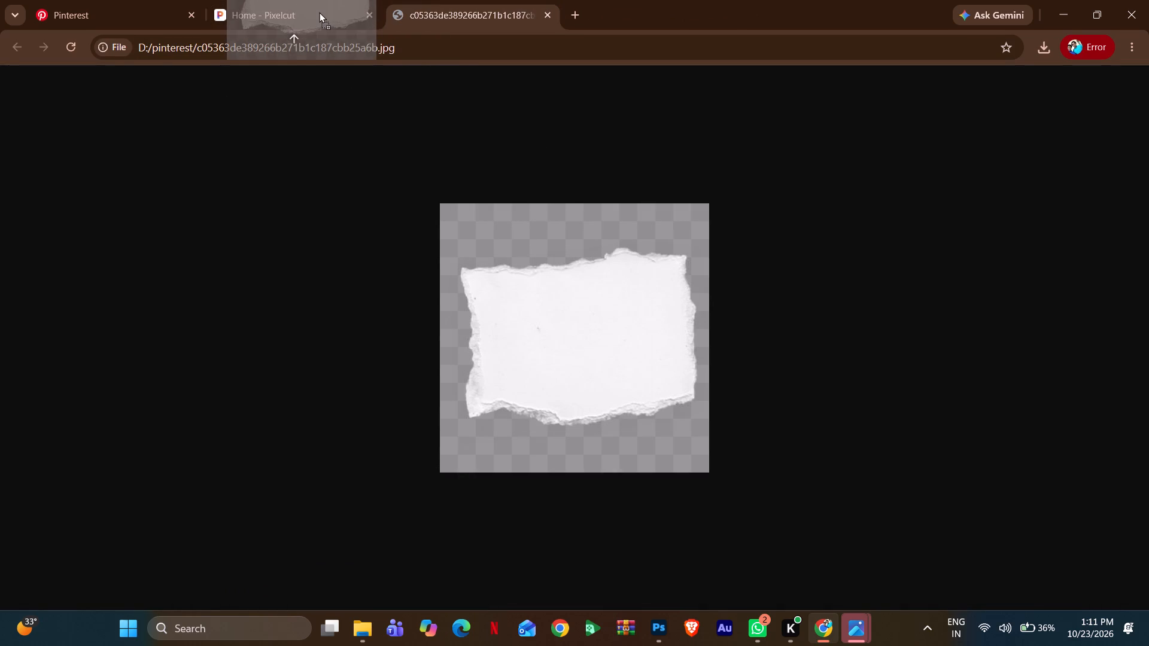
{"action": "left_click_drag", "start_coordinate": [319, 12], "coordinate": [539, 365]}
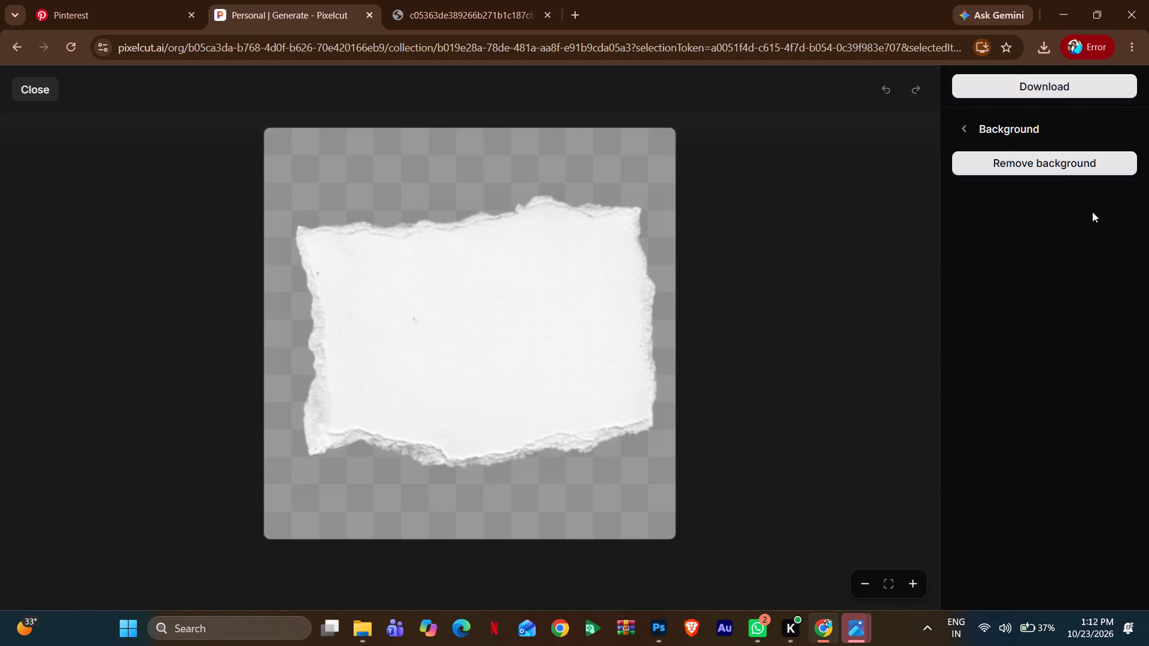
Remove the torn paper image's background and download it as a transparent PNG in Original Quality.
{"action": "left_click", "coordinate": [1117, 159]}
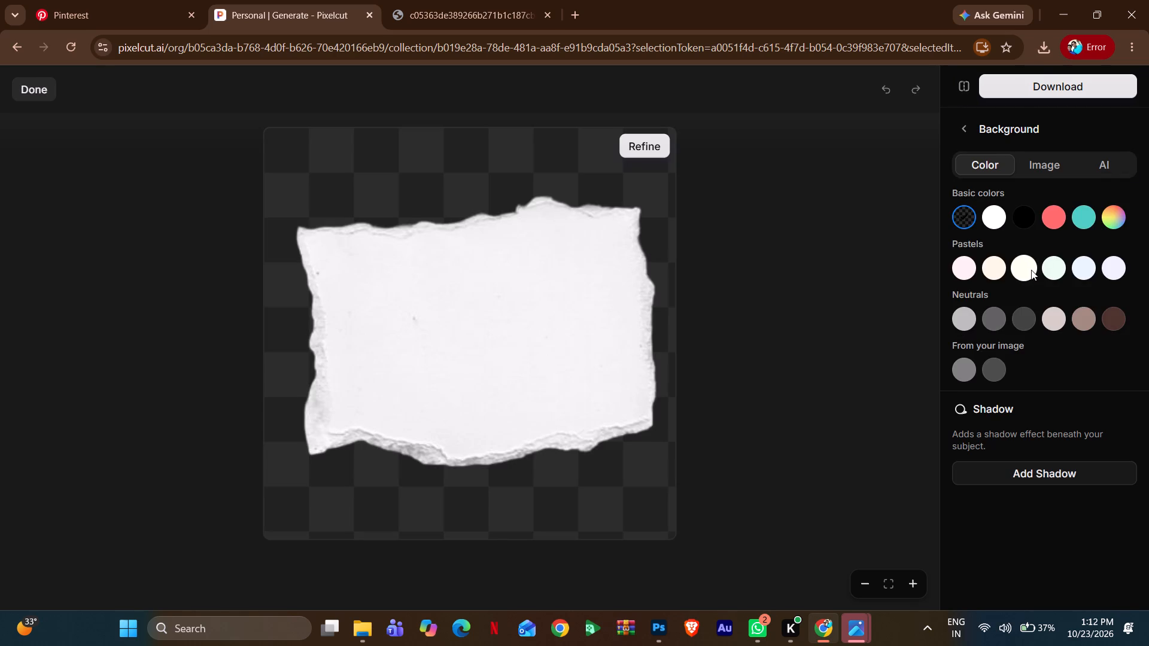
{"action": "left_click", "coordinate": [1063, 80]}
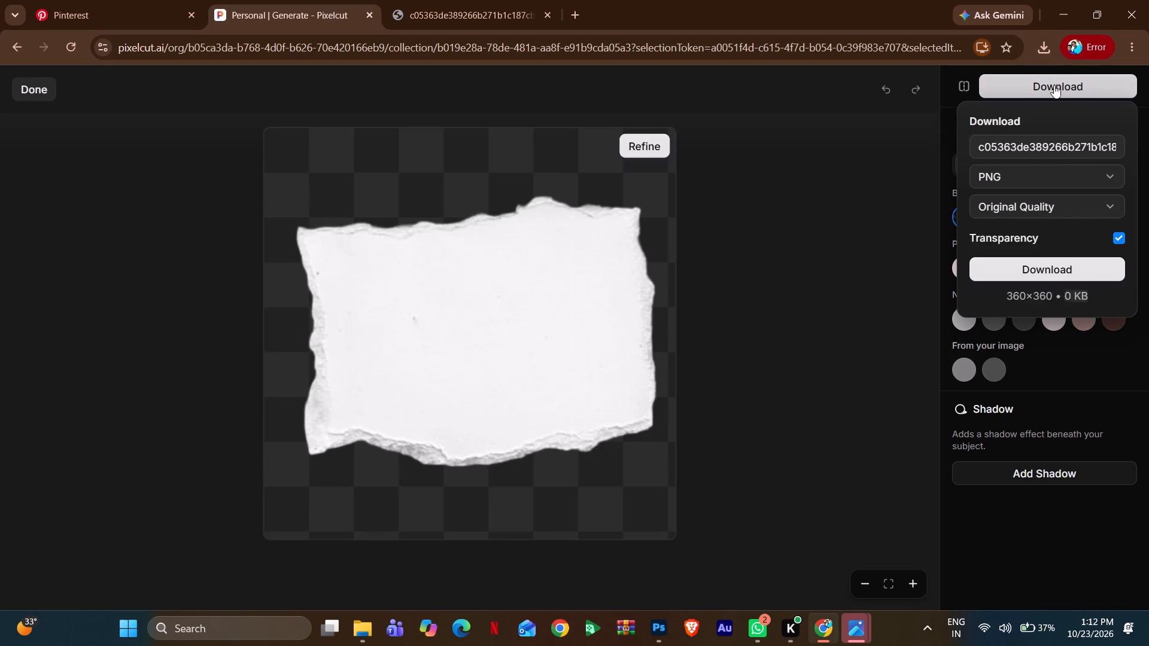
{"action": "left_click", "coordinate": [1082, 271]}
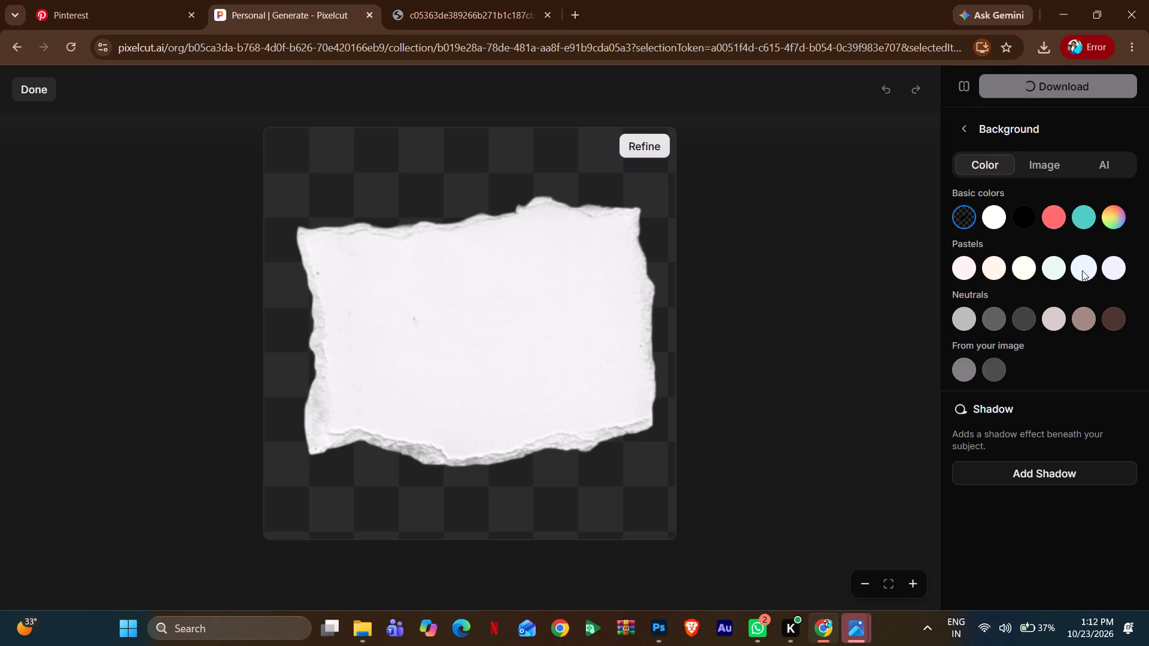
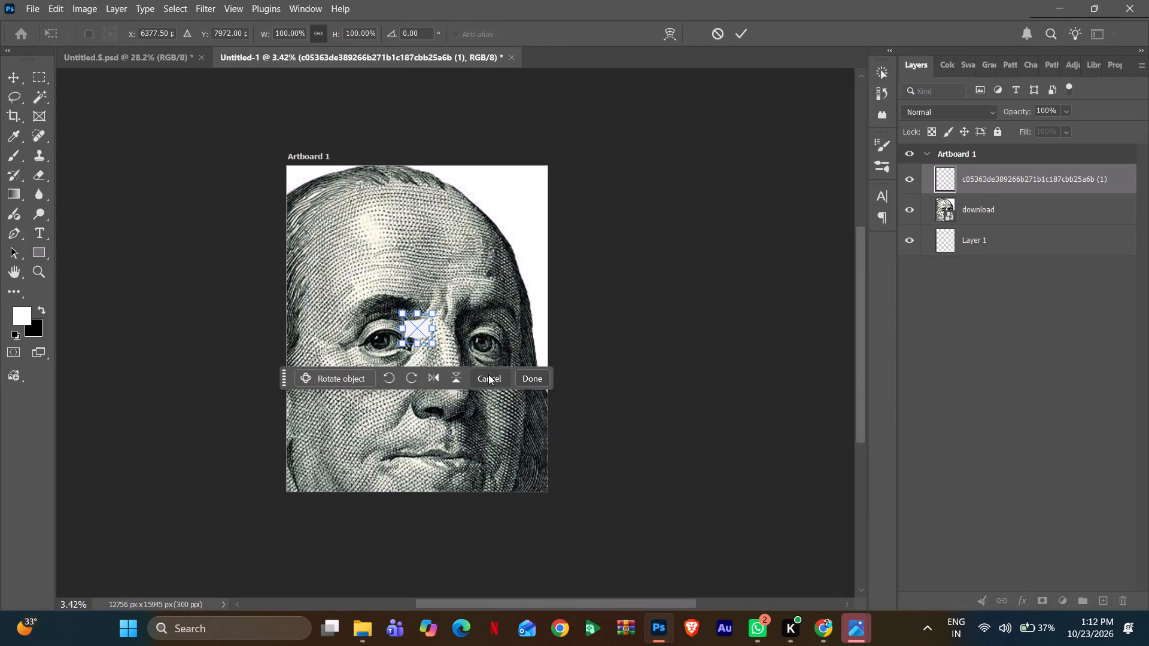
Enlarge the placed torn paper cutout to about 1595% and position it over the top of the portrait.
{"action": "left_click_drag", "start_coordinate": [433, 331], "coordinate": [531, 357]}
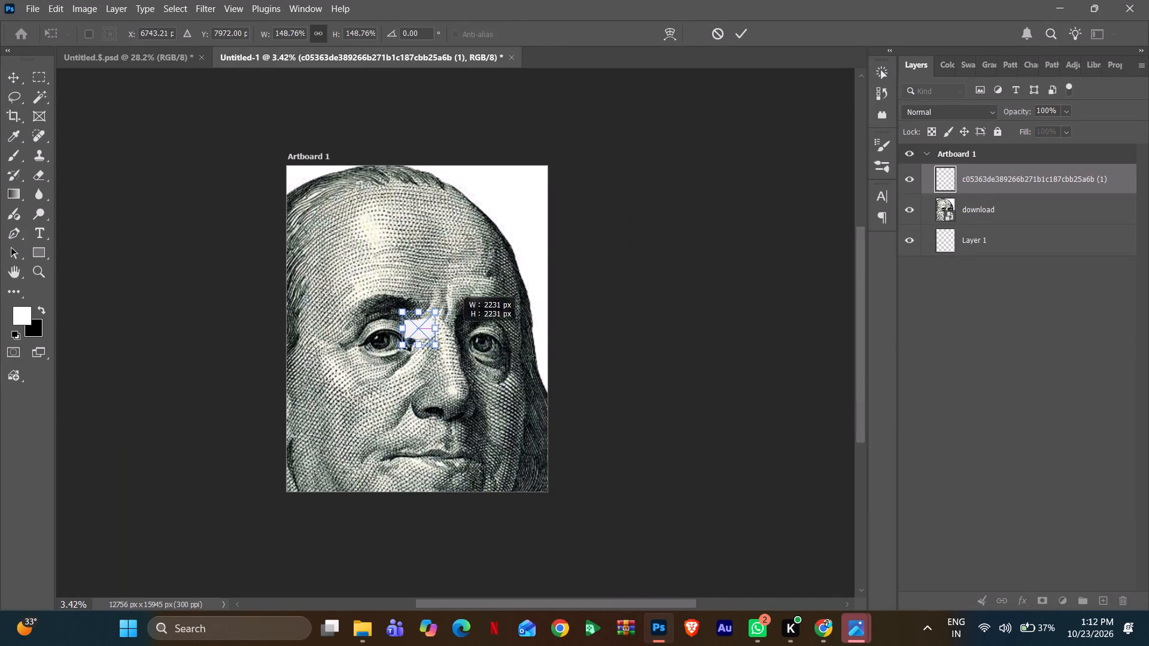
{"action": "left_click_drag", "start_coordinate": [531, 357], "coordinate": [877, 449]}
{"action": "left_click_drag", "start_coordinate": [484, 345], "coordinate": [233, 180]}
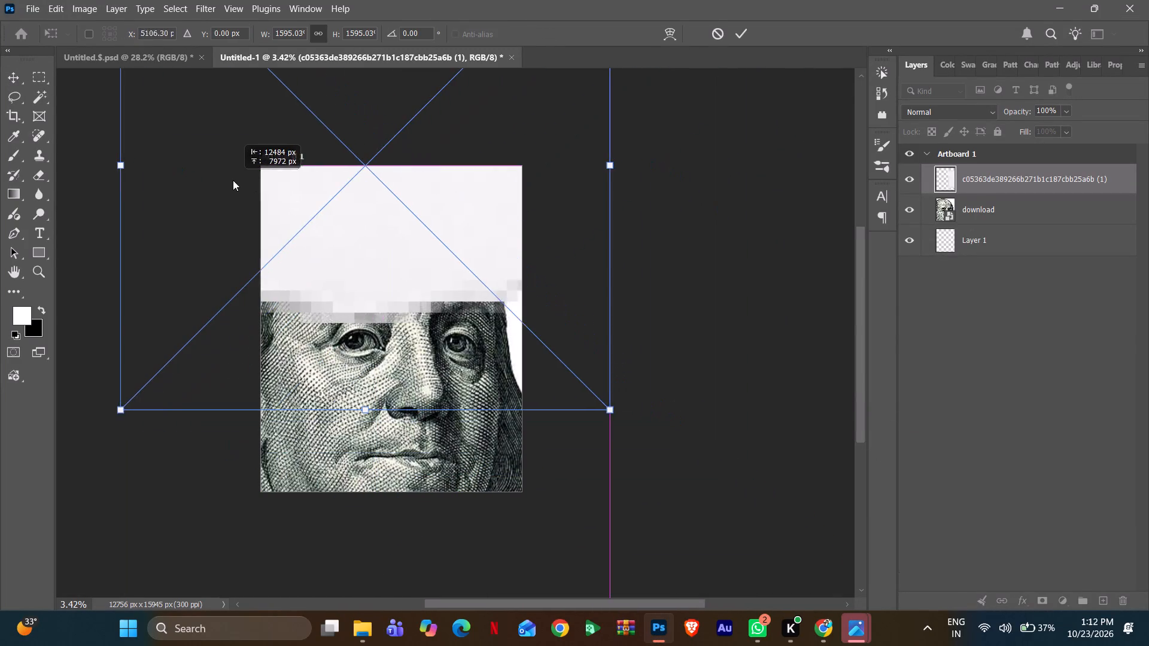
{"action": "left_click_drag", "start_coordinate": [233, 180], "coordinate": [208, 149]}
{"action": "left_click", "coordinate": [740, 29]}
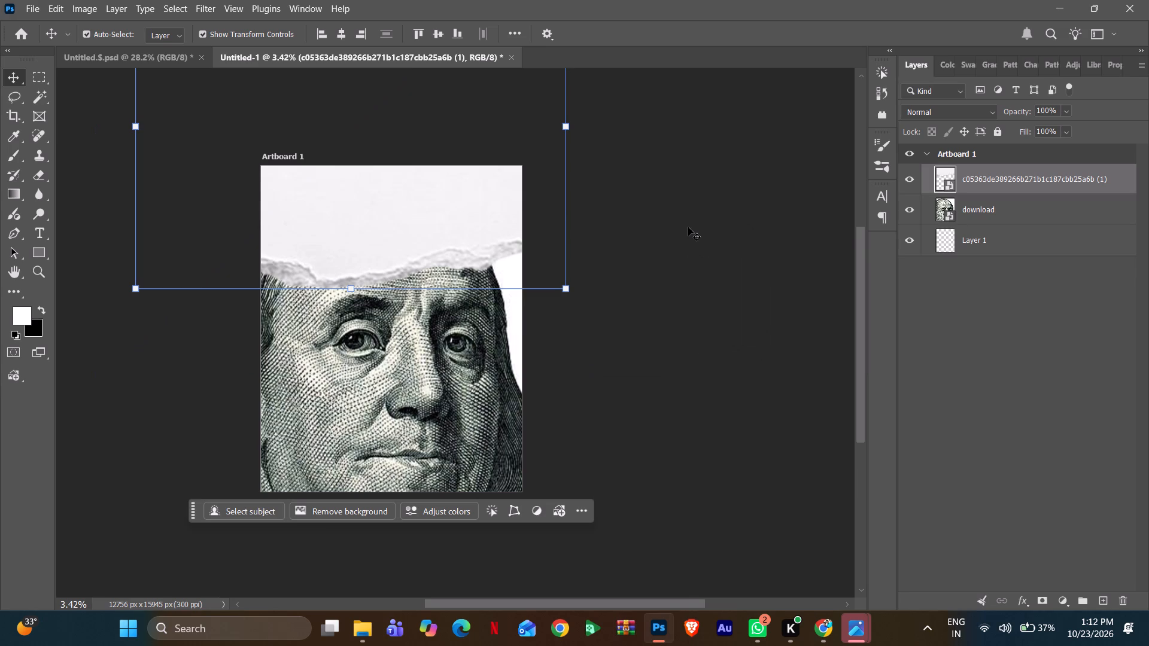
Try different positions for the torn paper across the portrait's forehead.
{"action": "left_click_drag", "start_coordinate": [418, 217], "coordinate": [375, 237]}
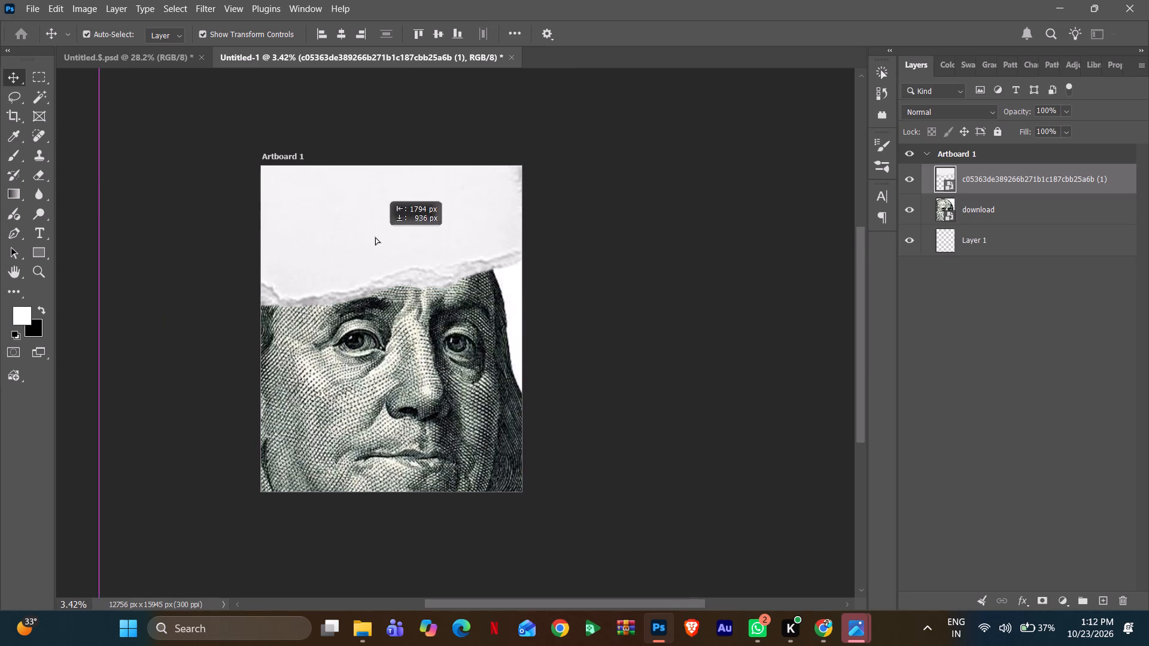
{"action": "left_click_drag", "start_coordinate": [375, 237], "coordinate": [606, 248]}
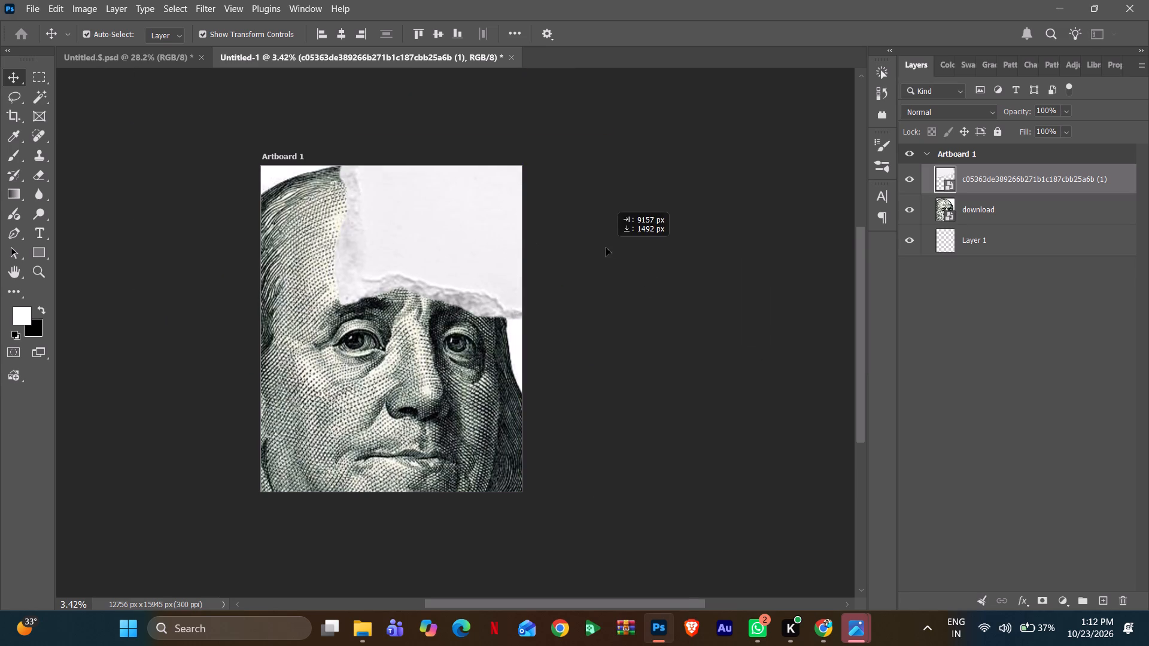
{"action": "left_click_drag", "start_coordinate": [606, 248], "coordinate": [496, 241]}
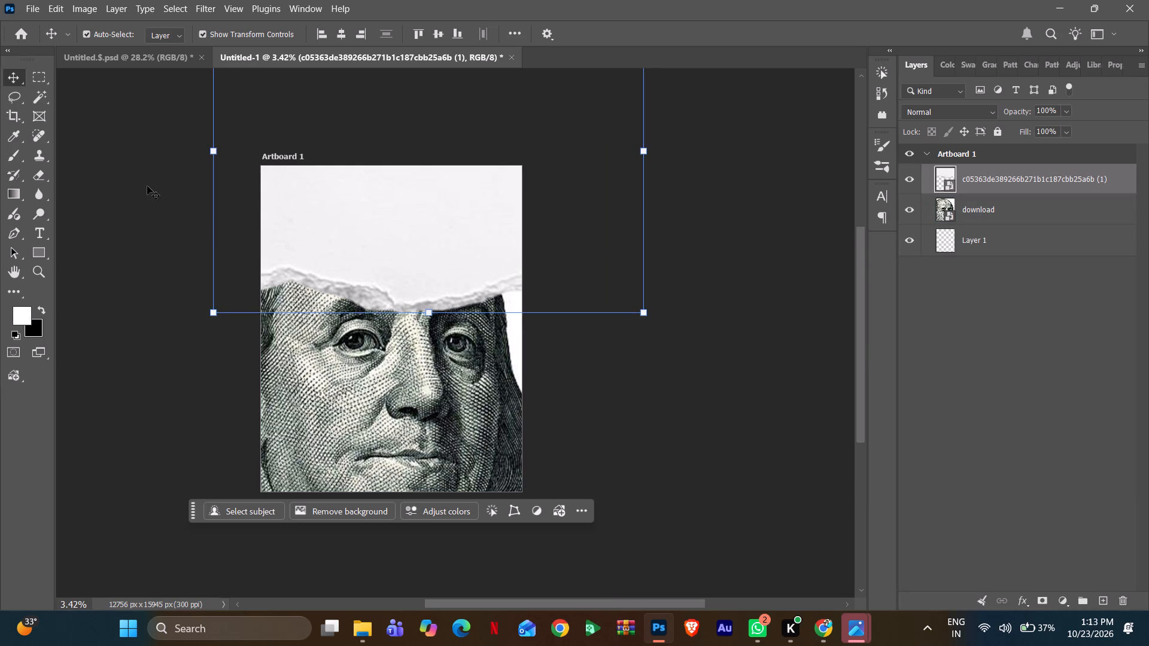
Rotate the torn paper to about -91°, enlarge it to about 1622% and place it across the portrait's eyes.
{"action": "left_click_drag", "start_coordinate": [203, 289], "coordinate": [203, 292]}
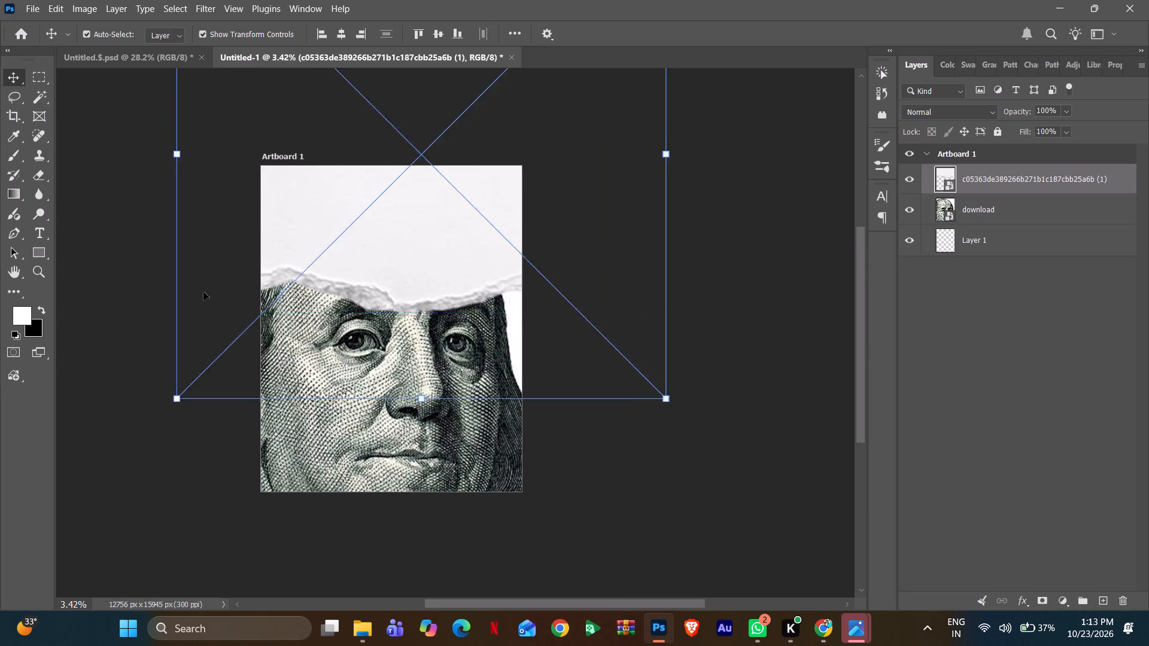
{"action": "left_click_drag", "start_coordinate": [203, 292], "coordinate": [223, 326]}
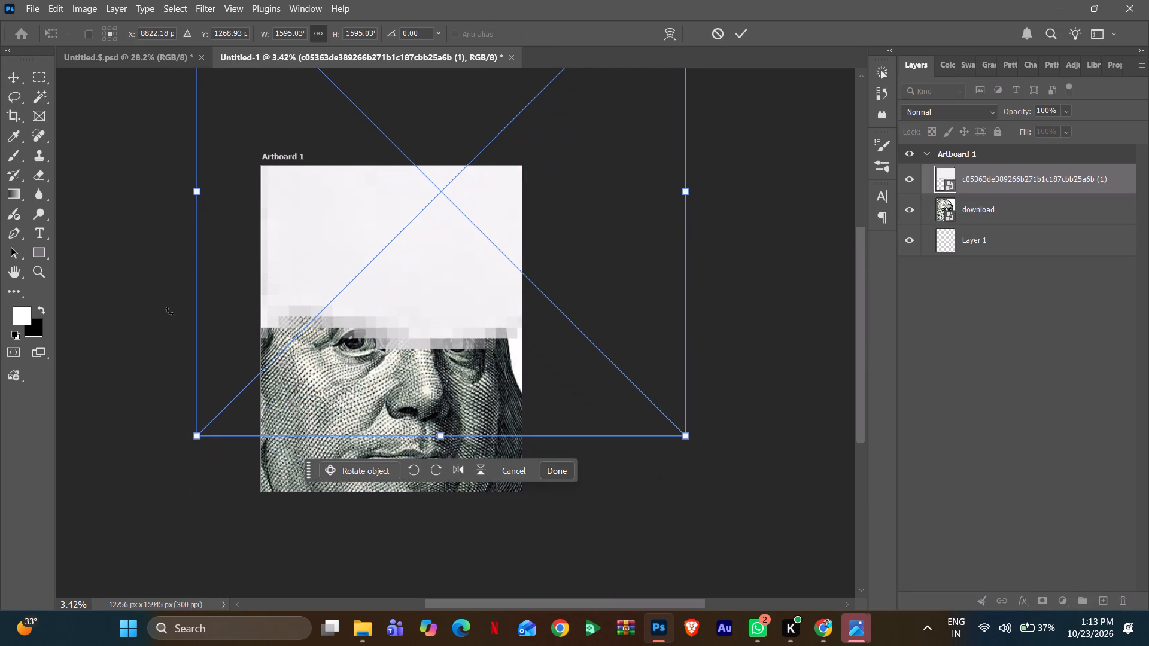
{"action": "left_click_drag", "start_coordinate": [169, 311], "coordinate": [543, 533]}
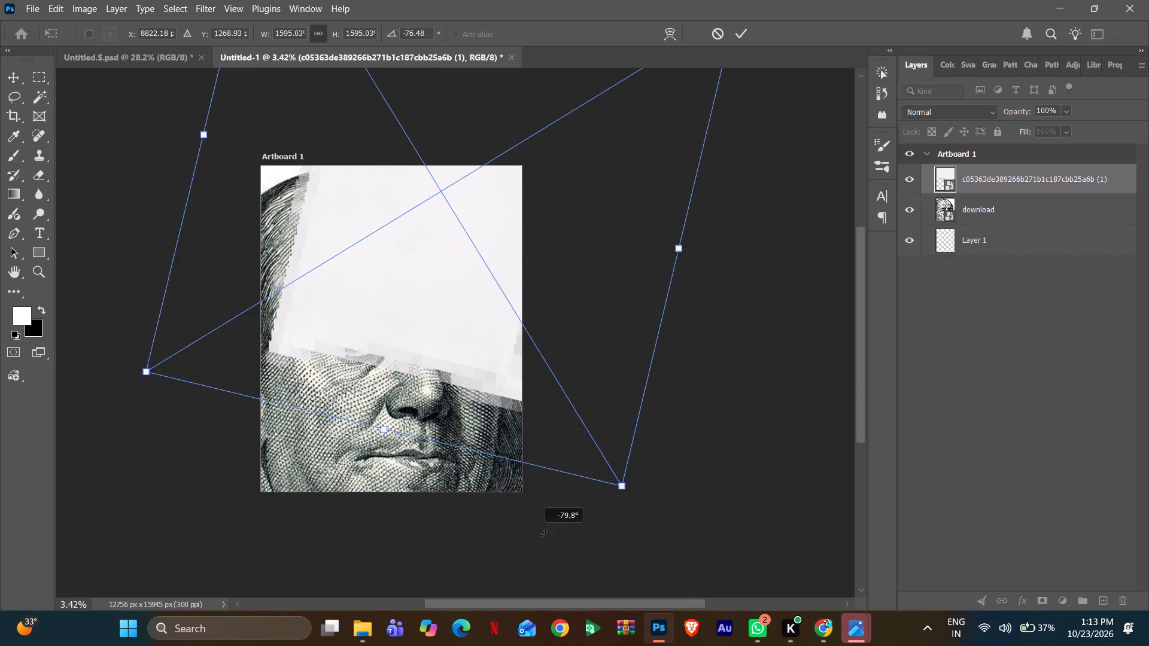
{"action": "left_click_drag", "start_coordinate": [543, 533], "coordinate": [584, 502]}
{"action": "left_click_drag", "start_coordinate": [411, 291], "coordinate": [309, 254]}
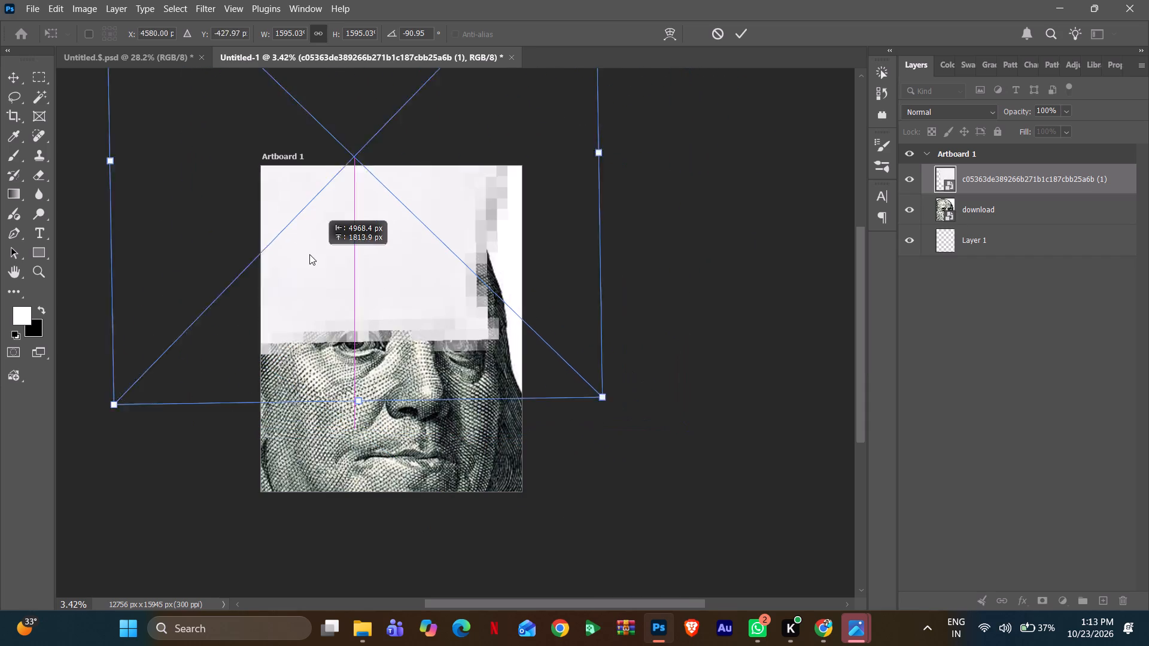
{"action": "left_click_drag", "start_coordinate": [309, 254], "coordinate": [360, 242]}
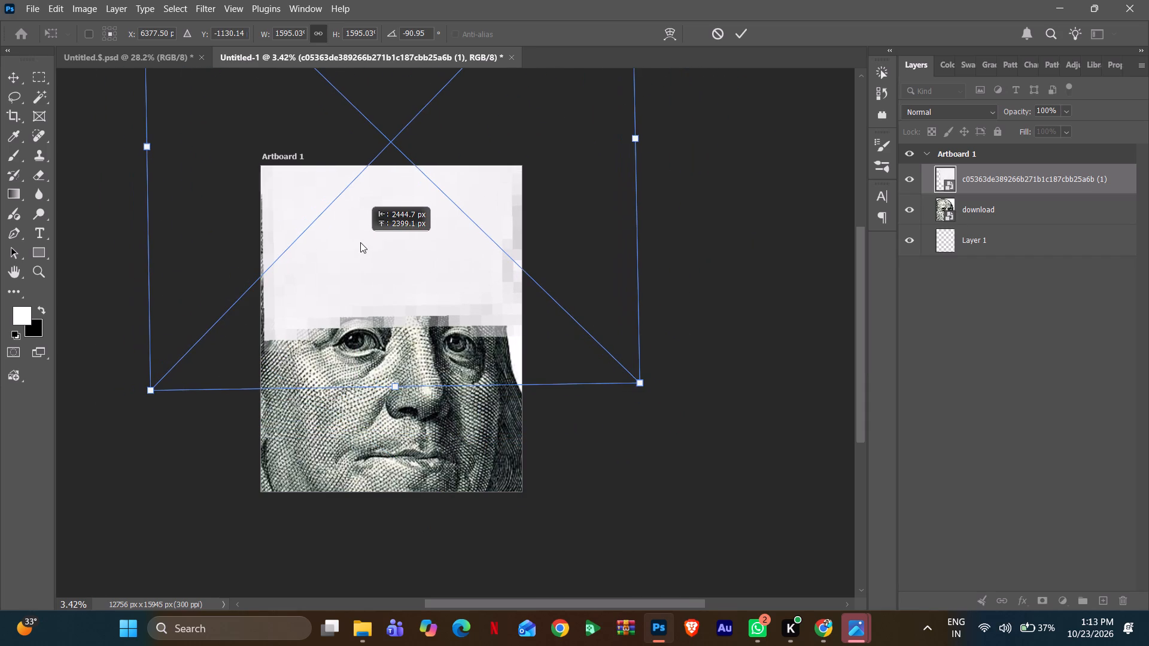
{"action": "left_click_drag", "start_coordinate": [360, 242], "coordinate": [357, 248]}
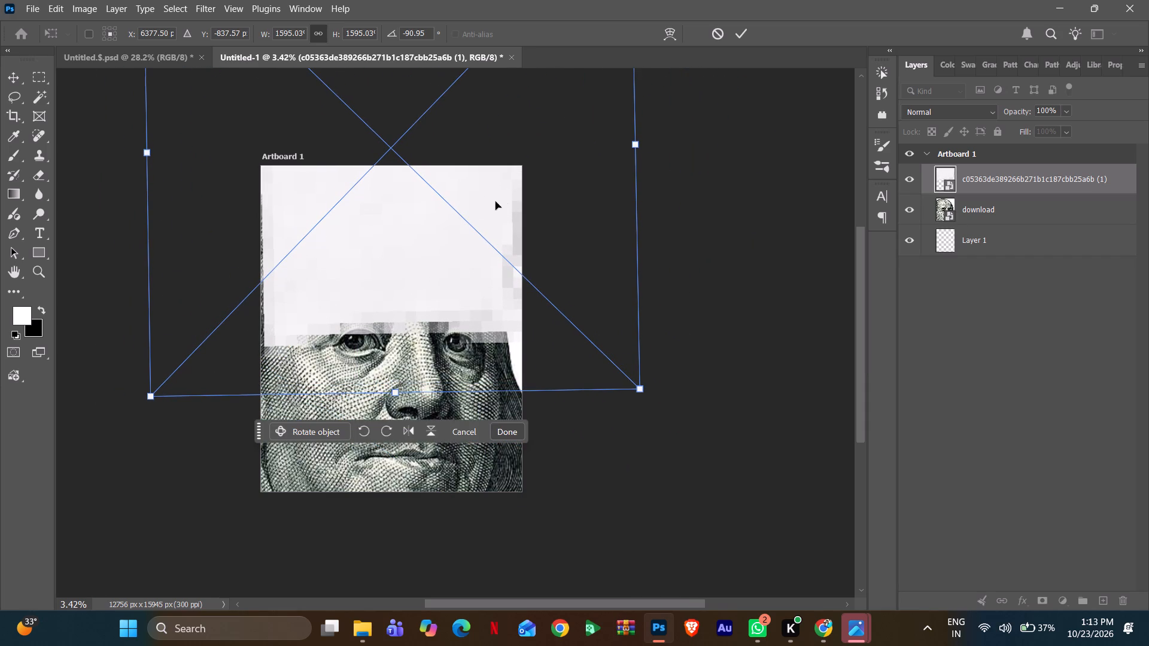
{"action": "left_click_drag", "start_coordinate": [639, 143], "coordinate": [648, 146]}
{"action": "left_click", "coordinate": [740, 36]}
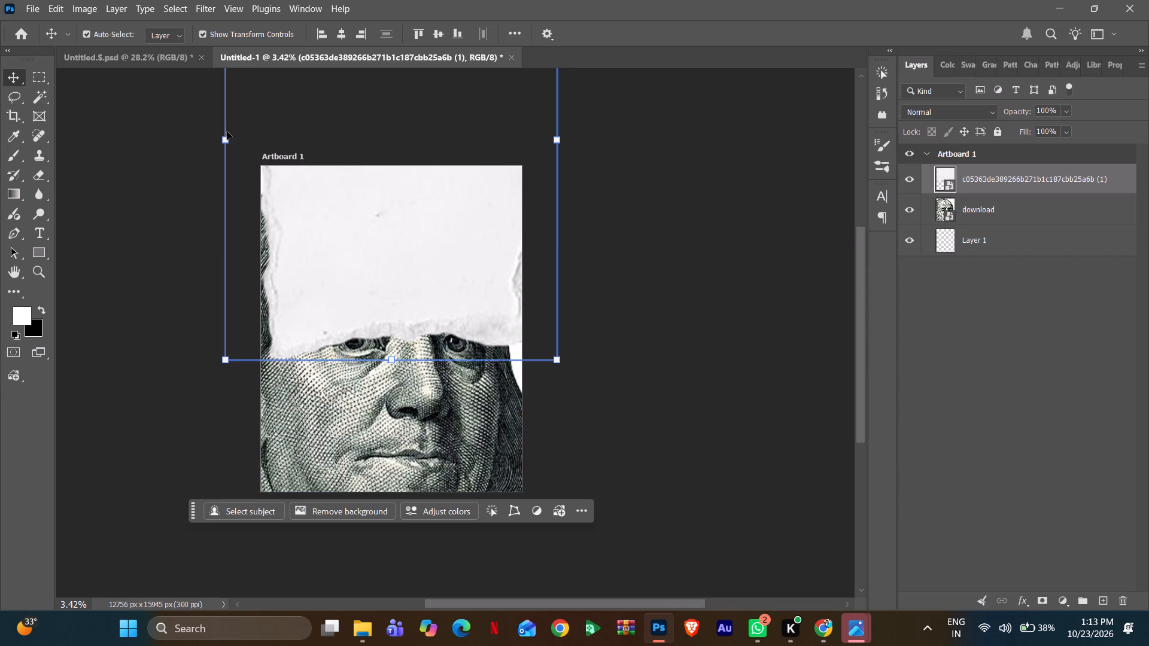
Enlarge the torn paper to about 1929% to span the artboard's width, with its torn edge just above the portrait's eyes.
{"action": "left_click_drag", "start_coordinate": [223, 141], "coordinate": [211, 138]}
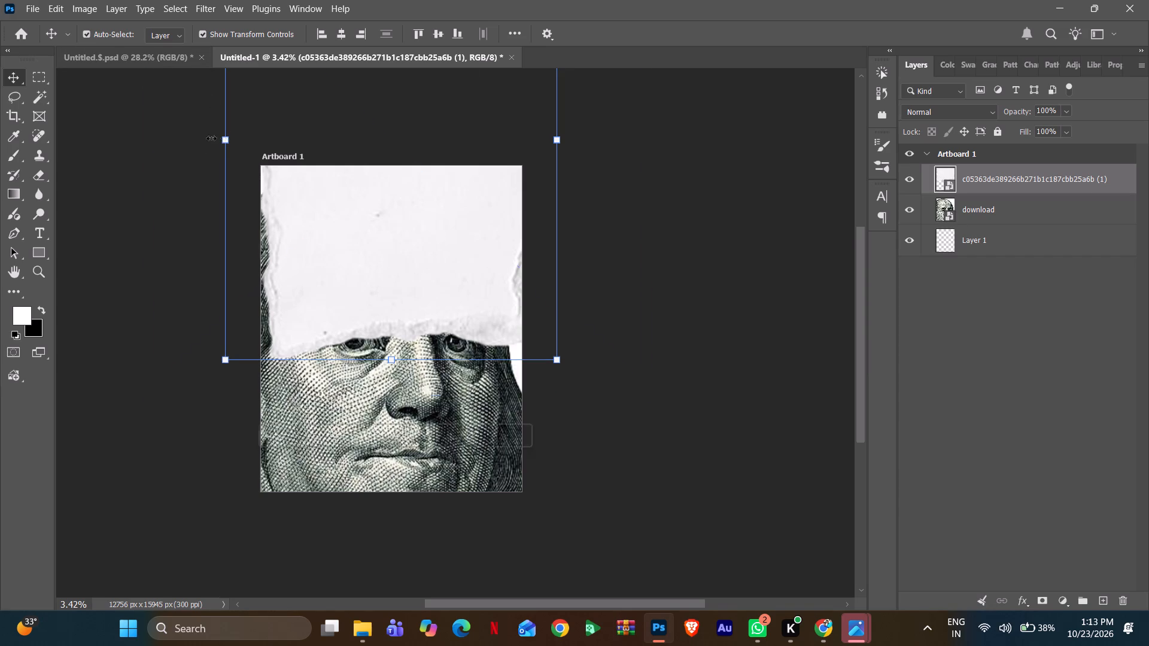
{"action": "left_click_drag", "start_coordinate": [211, 138], "coordinate": [184, 145]}
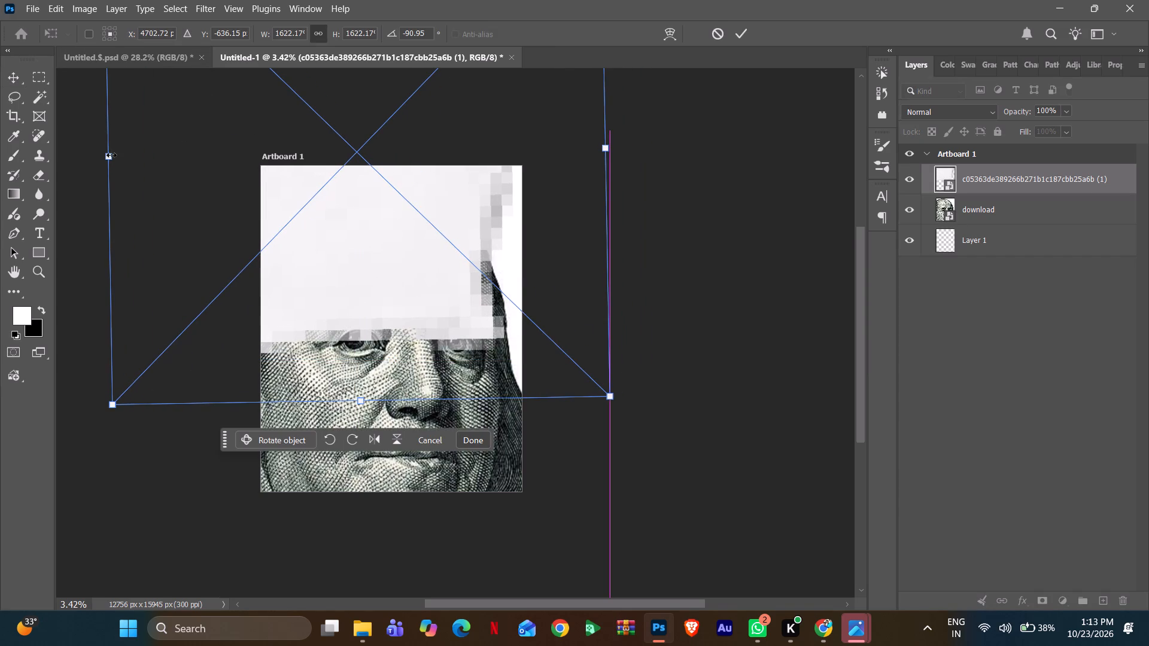
{"action": "left_click_drag", "start_coordinate": [108, 156], "coordinate": [73, 159]}
{"action": "left_click_drag", "start_coordinate": [367, 230], "coordinate": [443, 214]}
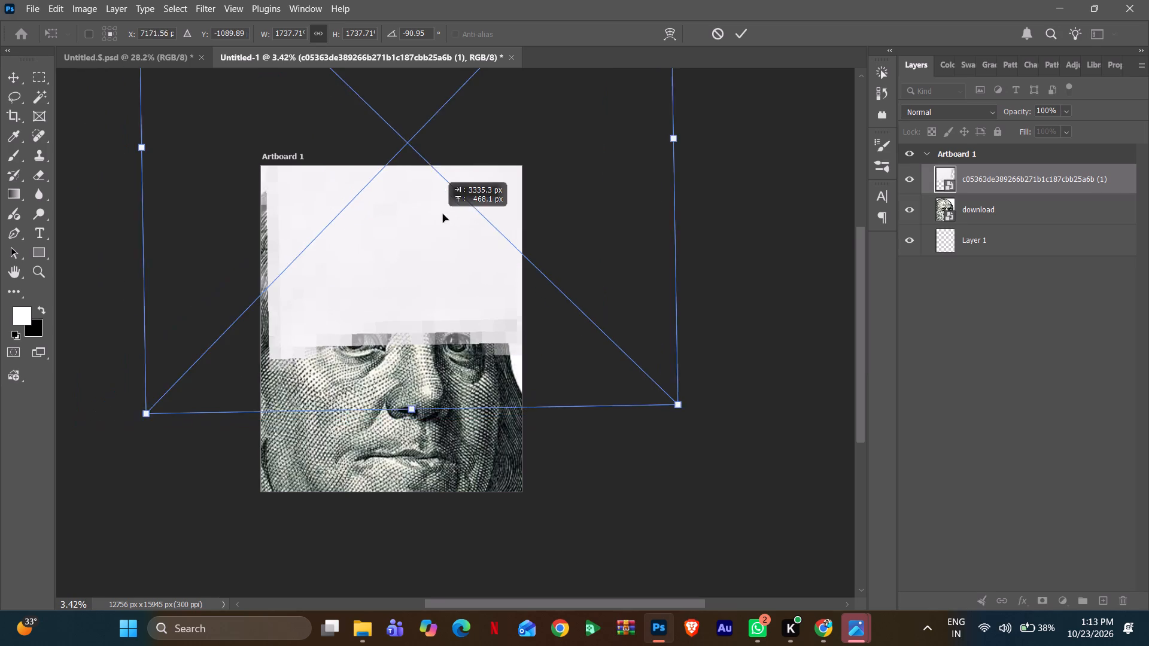
{"action": "left_click_drag", "start_coordinate": [443, 214], "coordinate": [403, 203]}
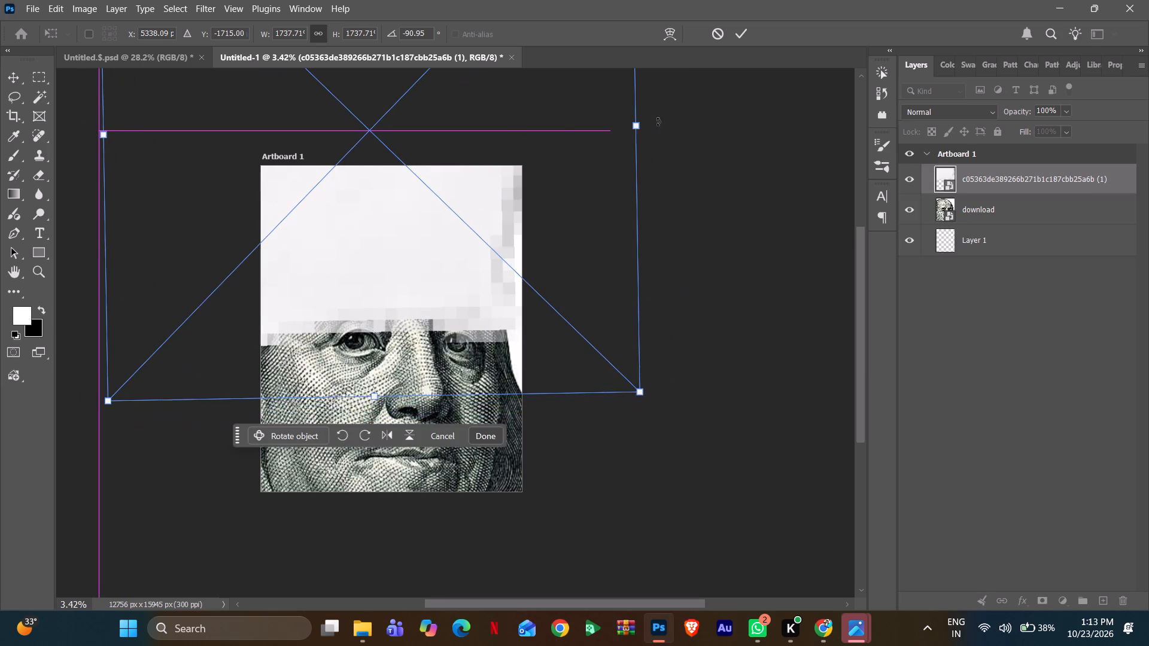
{"action": "left_click_drag", "start_coordinate": [640, 126], "coordinate": [699, 125]}
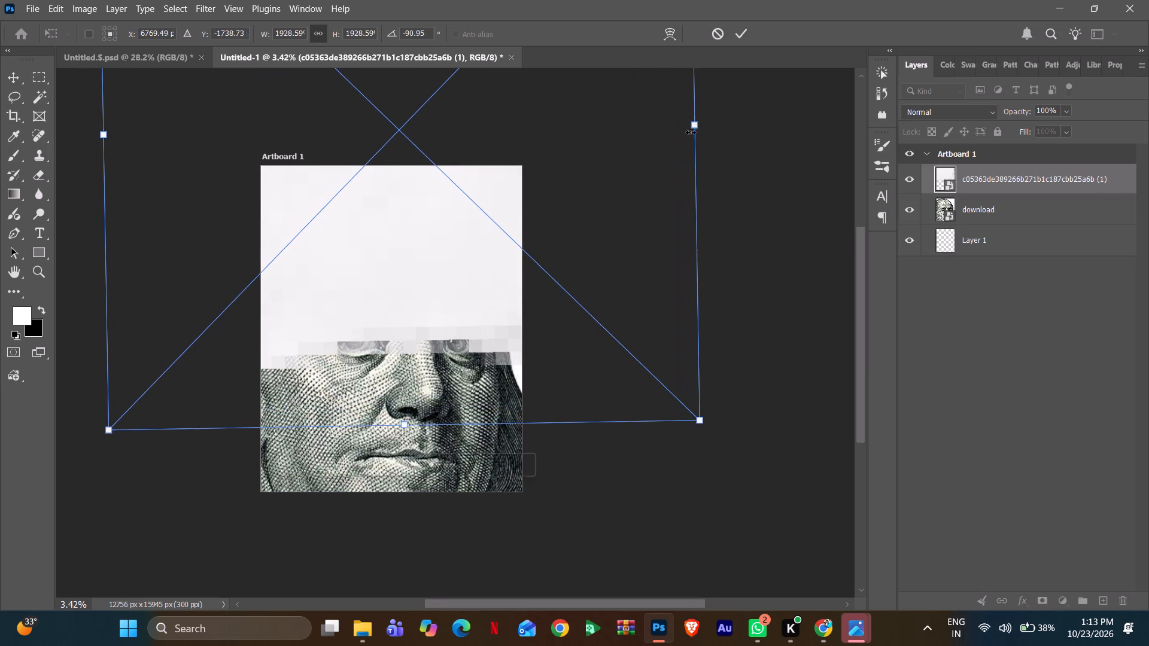
{"action": "left_click_drag", "start_coordinate": [424, 209], "coordinate": [424, 161]}
{"action": "left_click", "coordinate": [743, 31]}
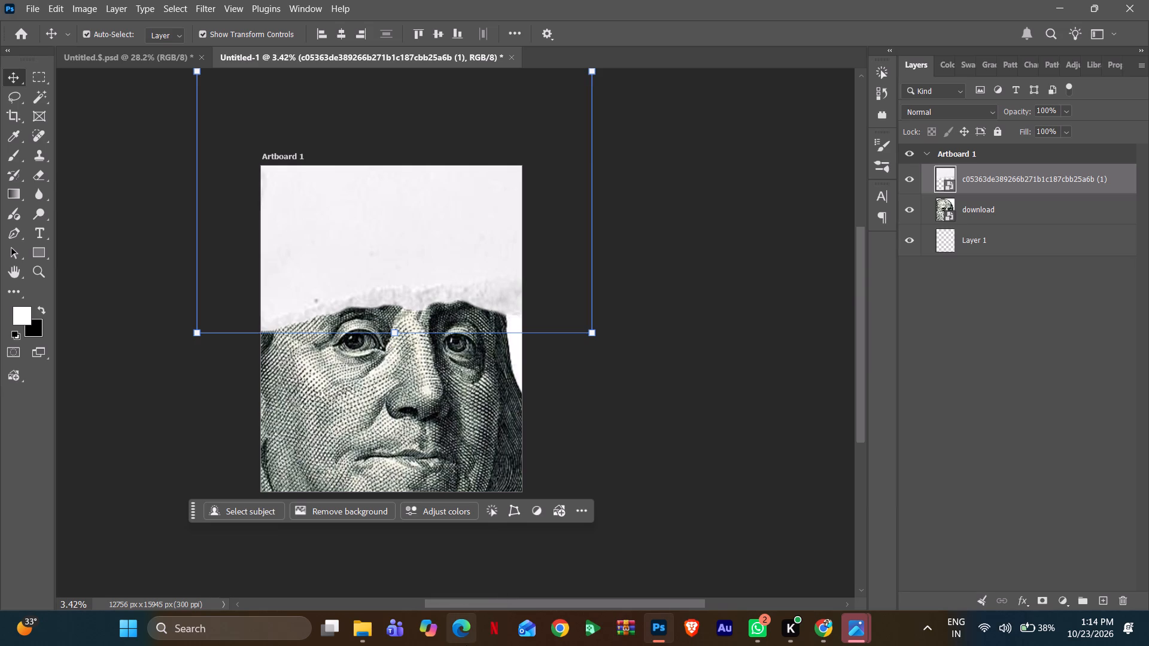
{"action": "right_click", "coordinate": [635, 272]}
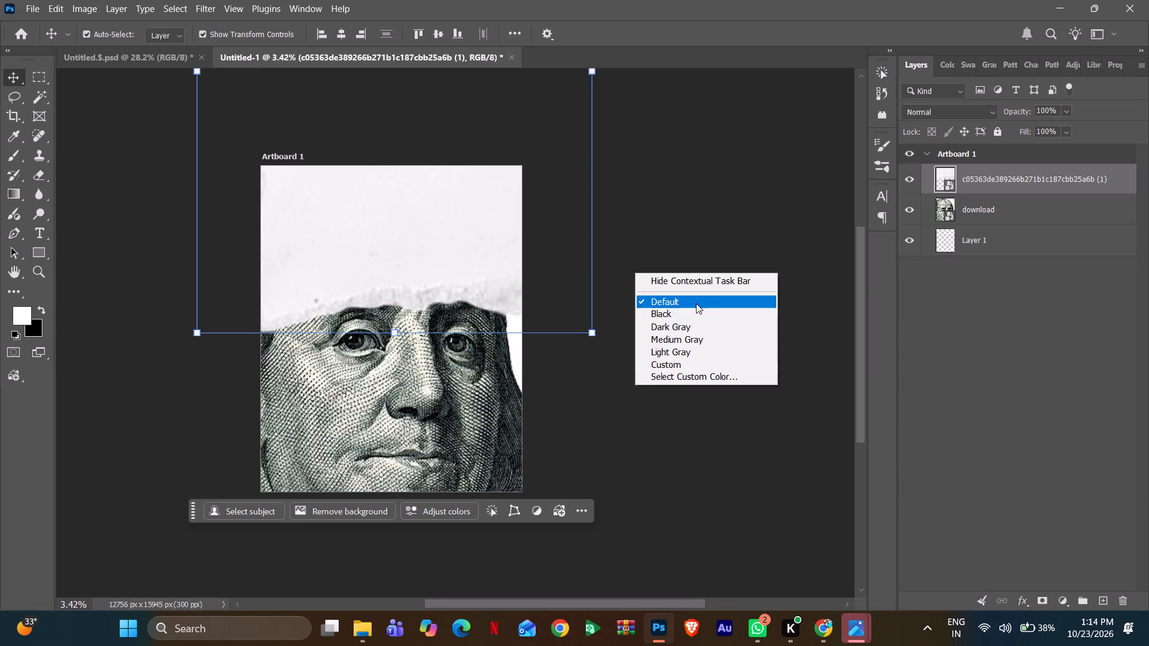
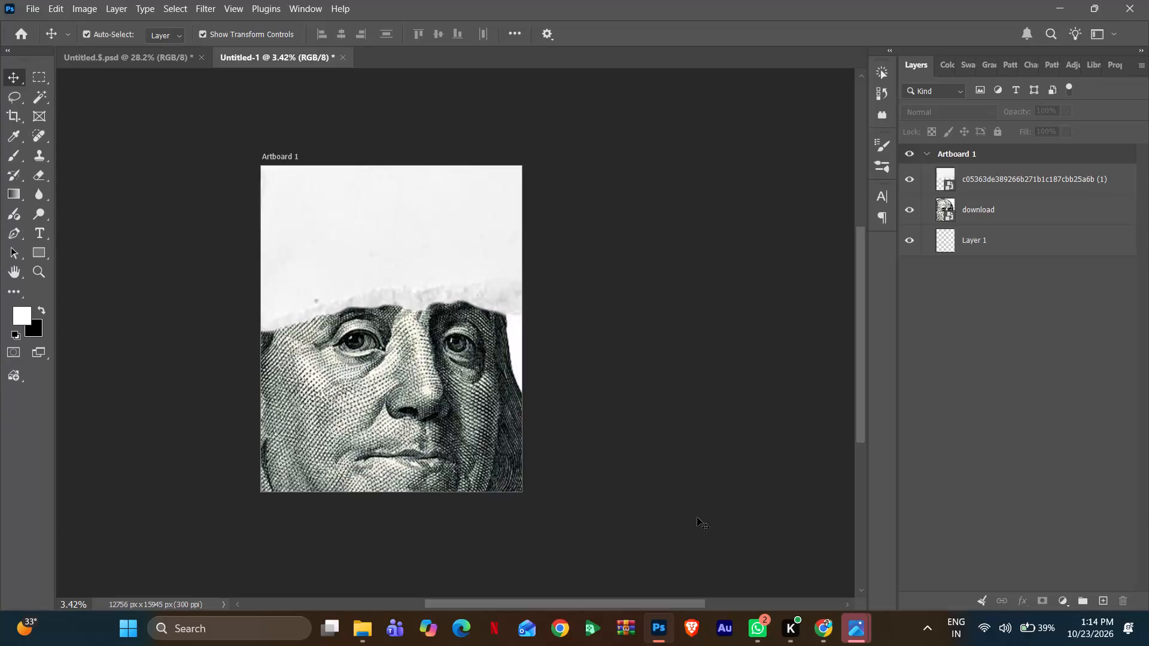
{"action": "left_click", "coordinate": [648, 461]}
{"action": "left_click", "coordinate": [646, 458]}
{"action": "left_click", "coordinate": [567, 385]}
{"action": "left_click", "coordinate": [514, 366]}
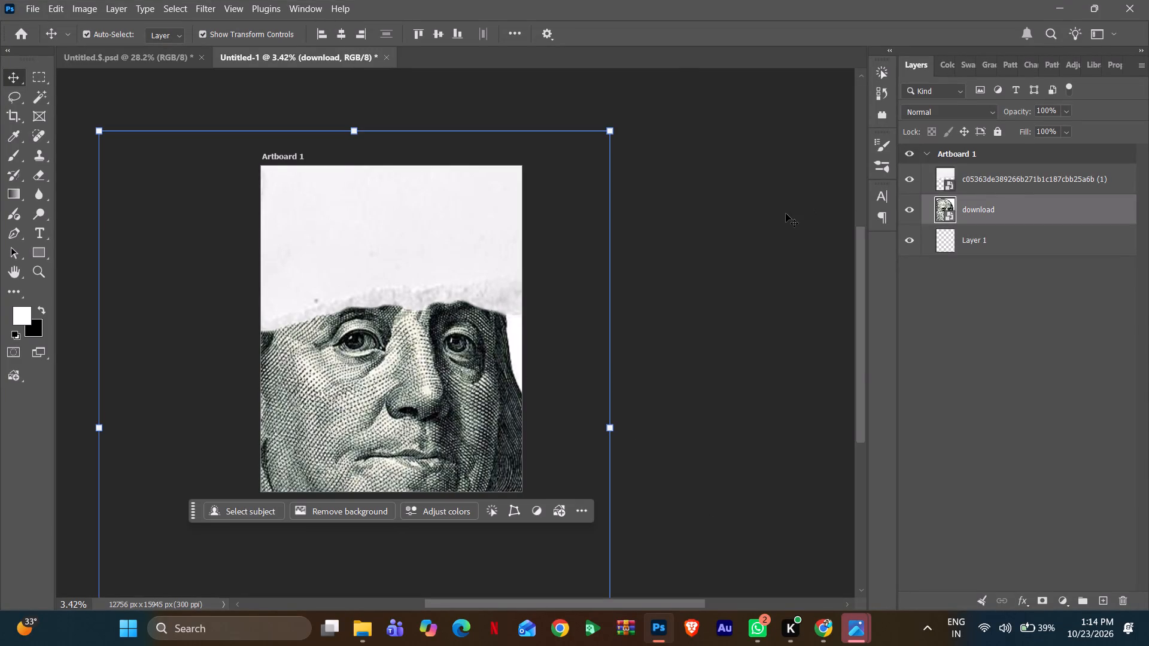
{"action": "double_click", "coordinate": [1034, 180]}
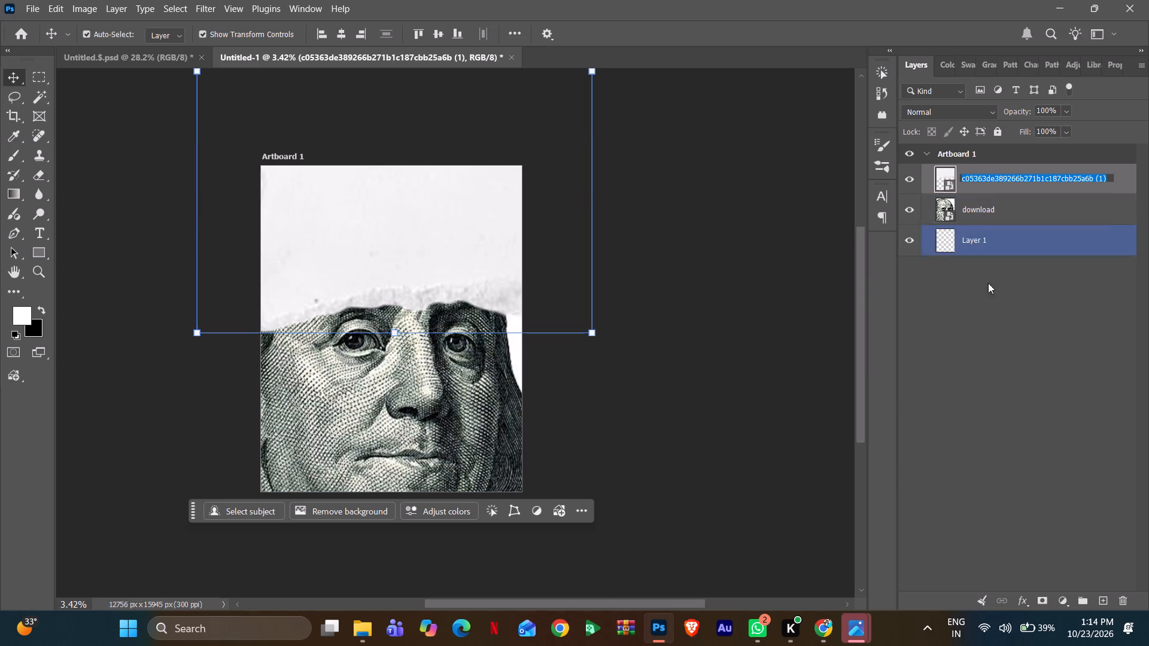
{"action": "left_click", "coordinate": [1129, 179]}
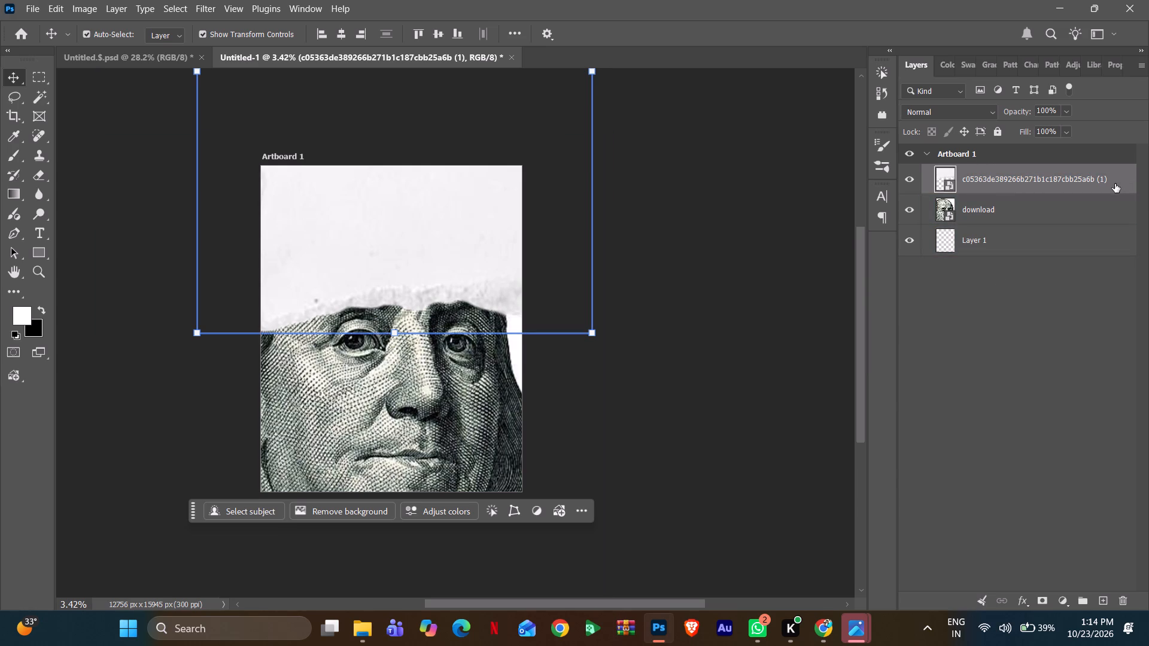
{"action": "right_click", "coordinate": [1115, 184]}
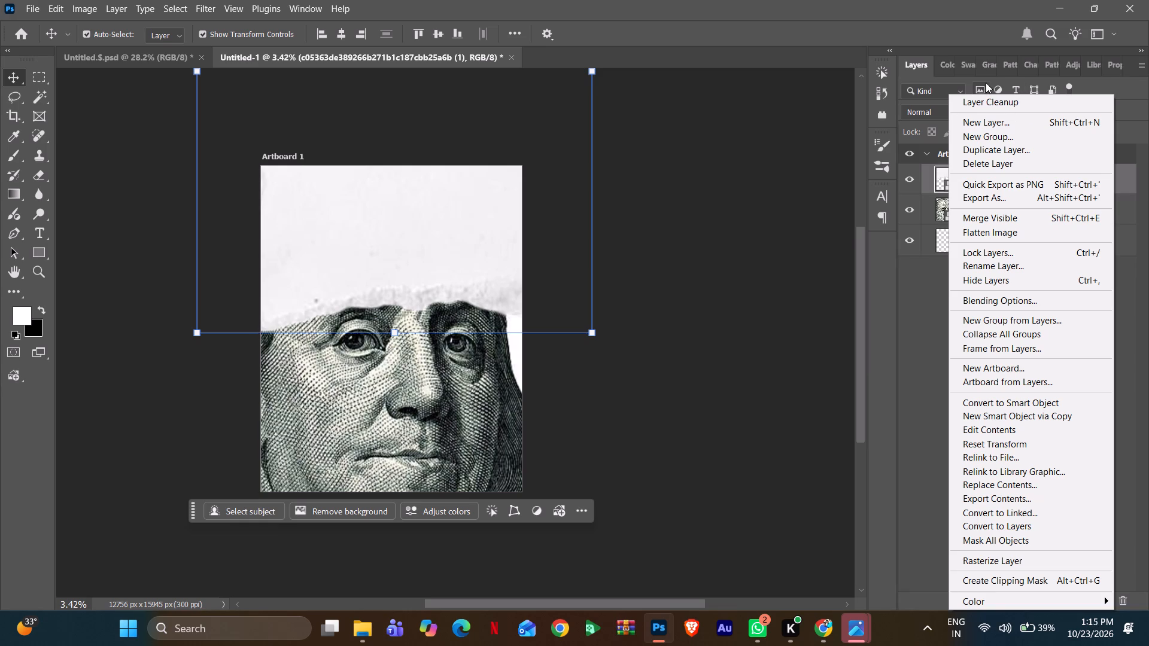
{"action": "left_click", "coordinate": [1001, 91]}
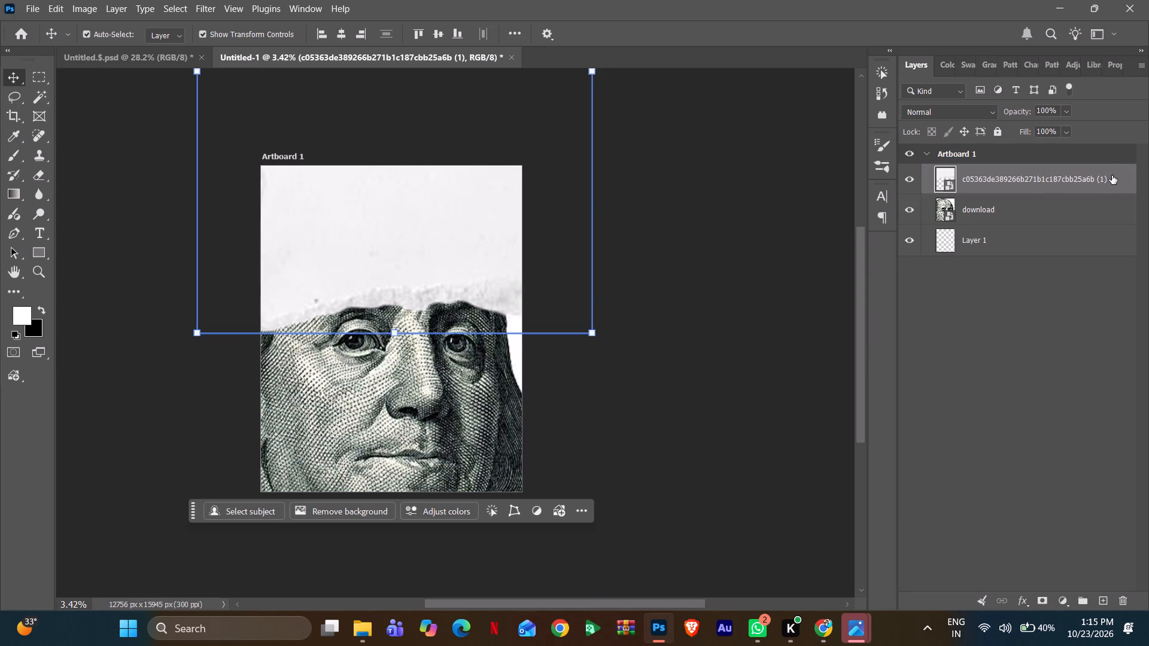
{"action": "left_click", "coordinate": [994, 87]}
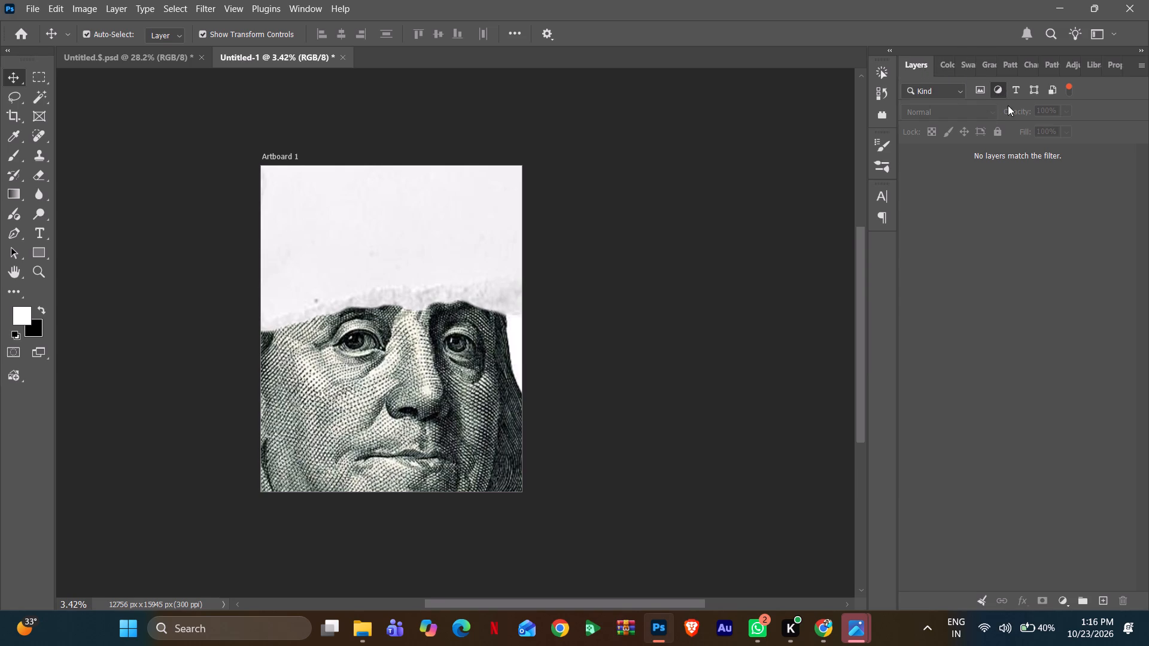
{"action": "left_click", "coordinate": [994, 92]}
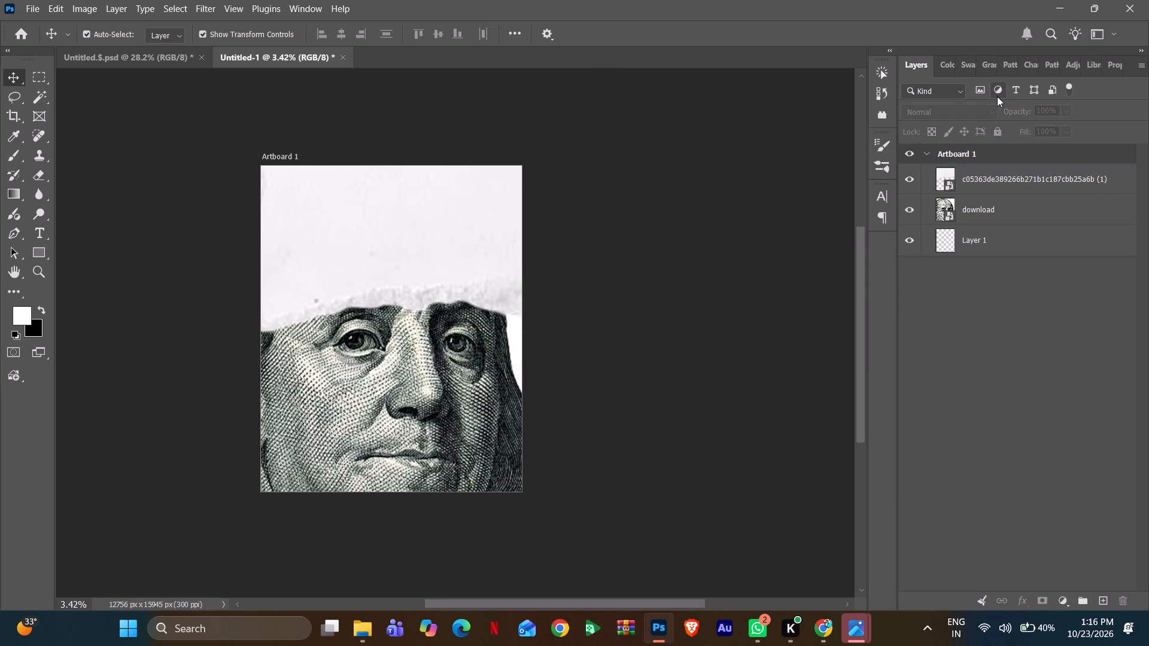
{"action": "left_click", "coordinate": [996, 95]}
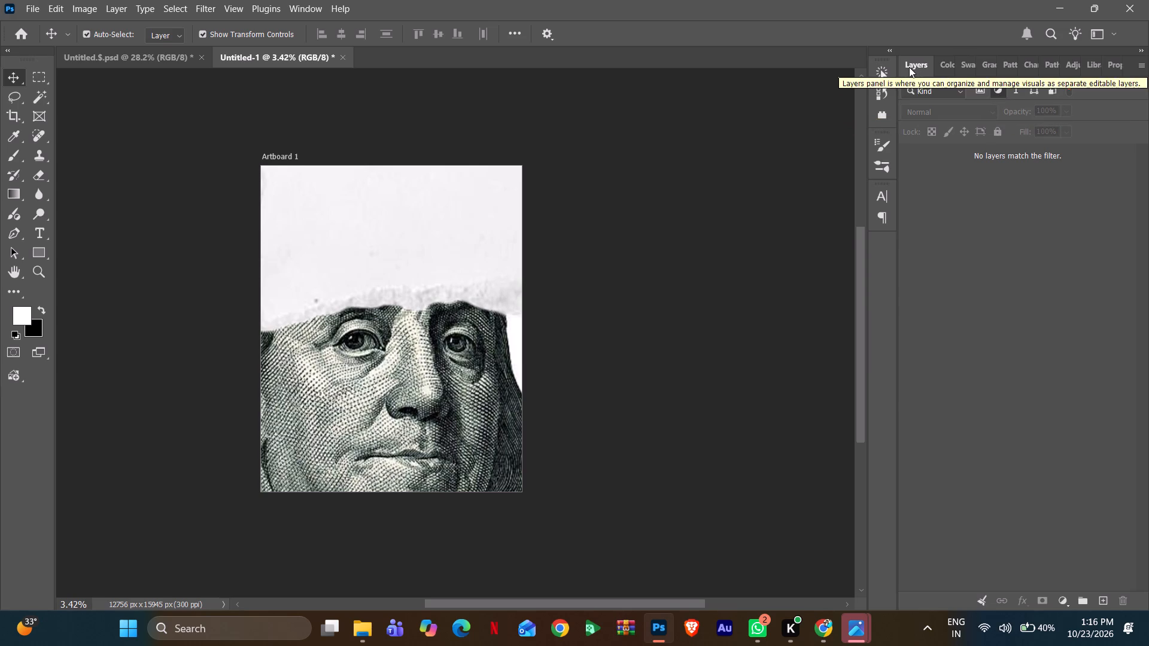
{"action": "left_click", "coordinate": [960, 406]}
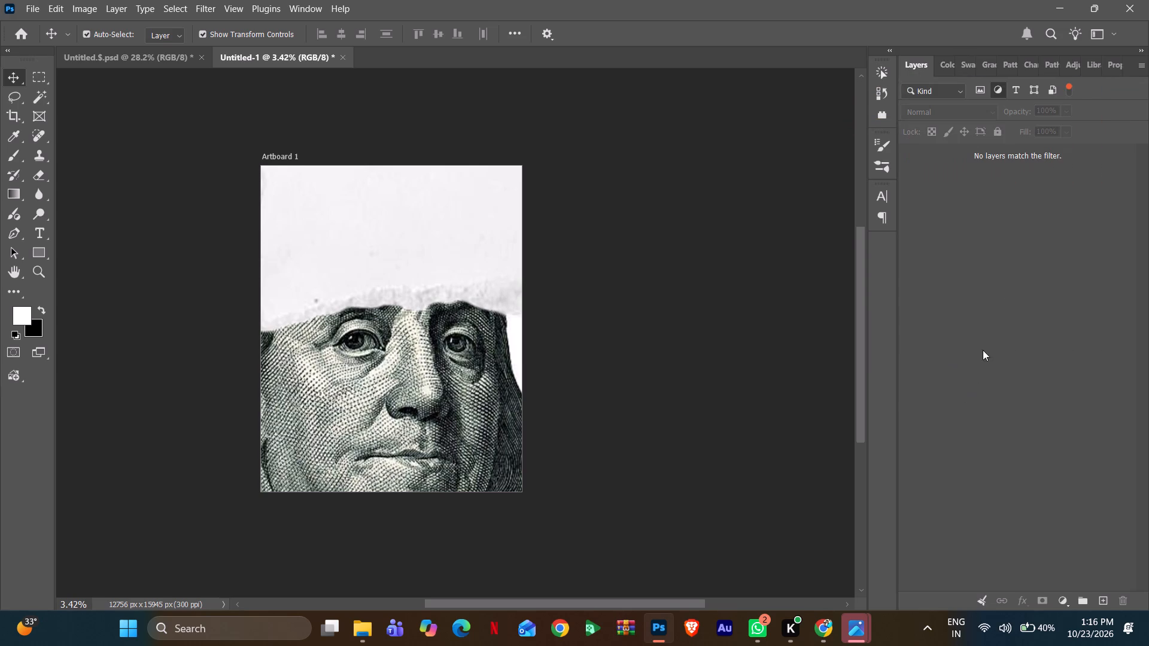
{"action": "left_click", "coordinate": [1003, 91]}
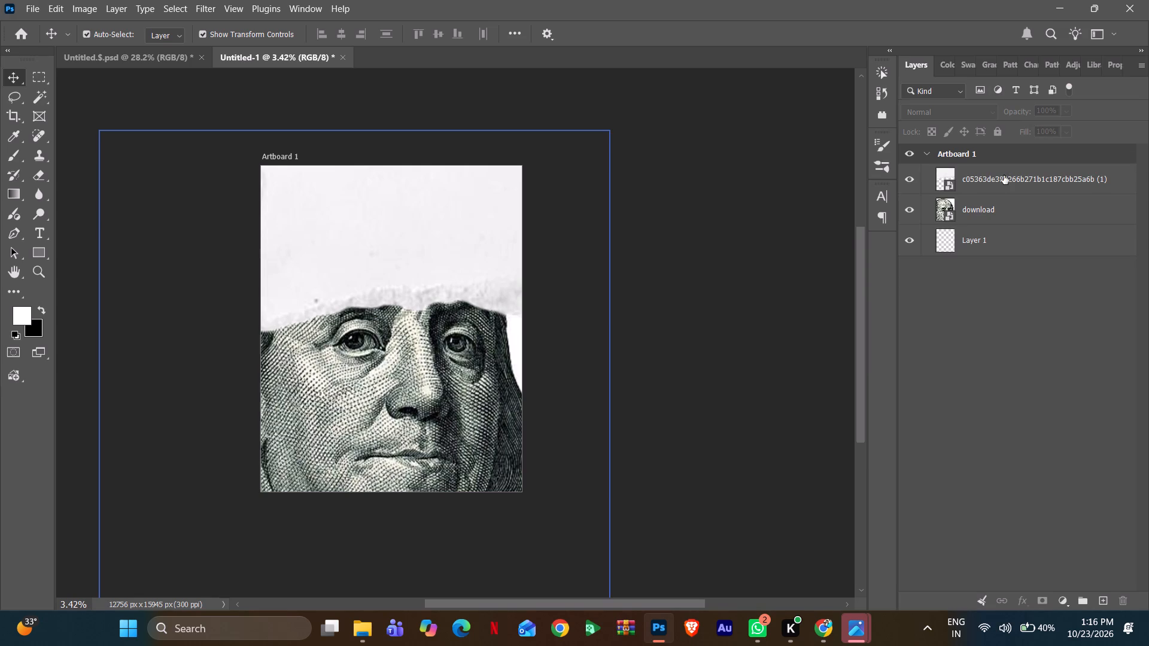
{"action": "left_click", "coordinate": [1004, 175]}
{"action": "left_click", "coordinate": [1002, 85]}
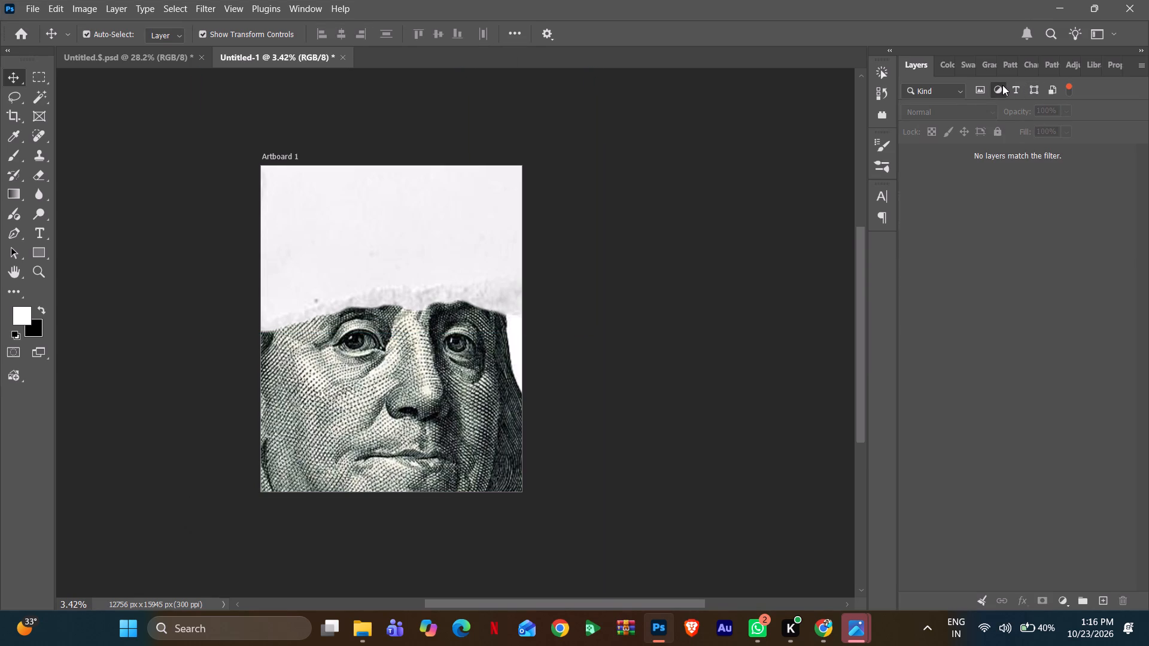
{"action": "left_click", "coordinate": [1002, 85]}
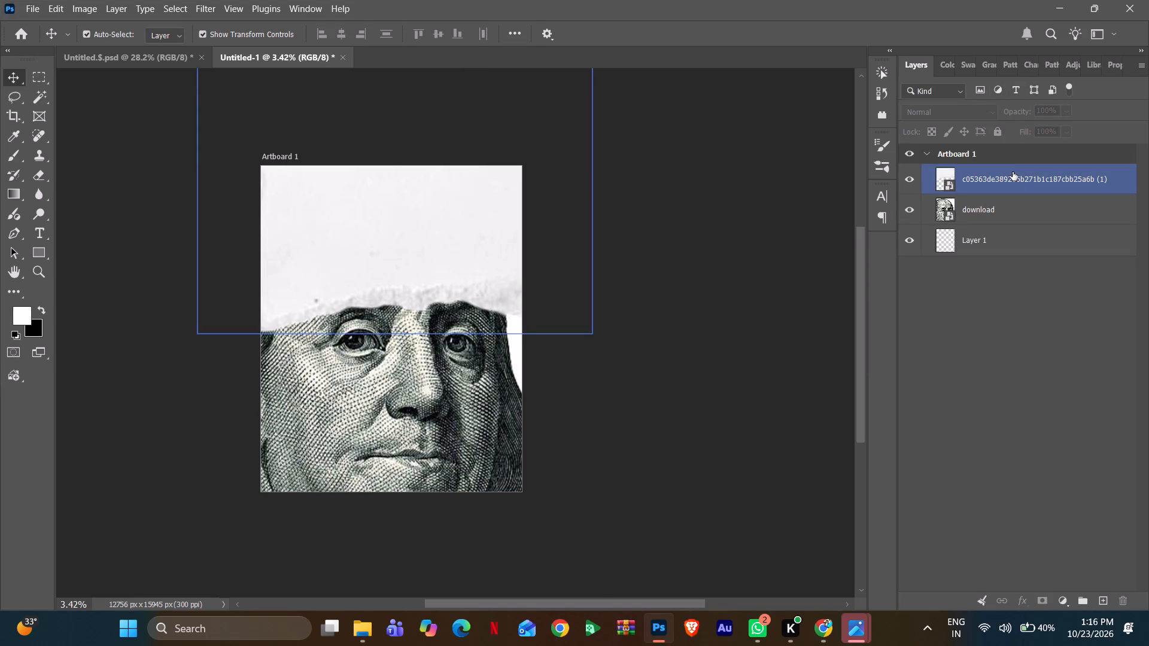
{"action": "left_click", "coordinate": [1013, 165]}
Add a bright red solid colour fill layer directly above the torn paper and clip it to the paper.
{"action": "left_click", "coordinate": [999, 179]}
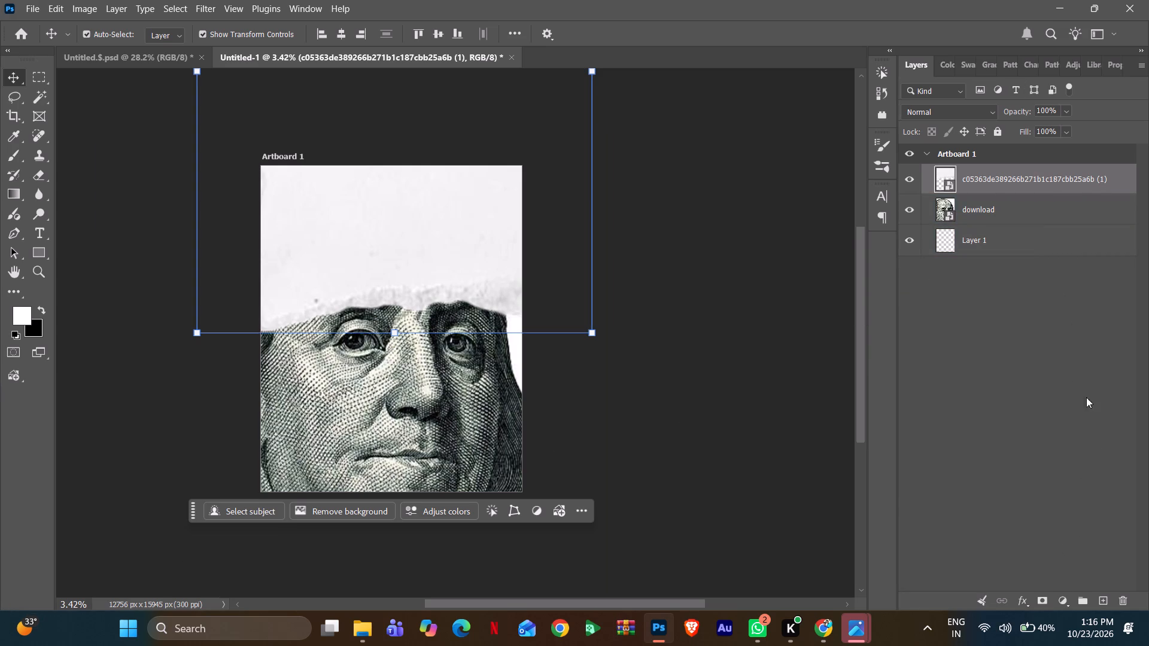
{"action": "left_click", "coordinate": [1068, 598]}
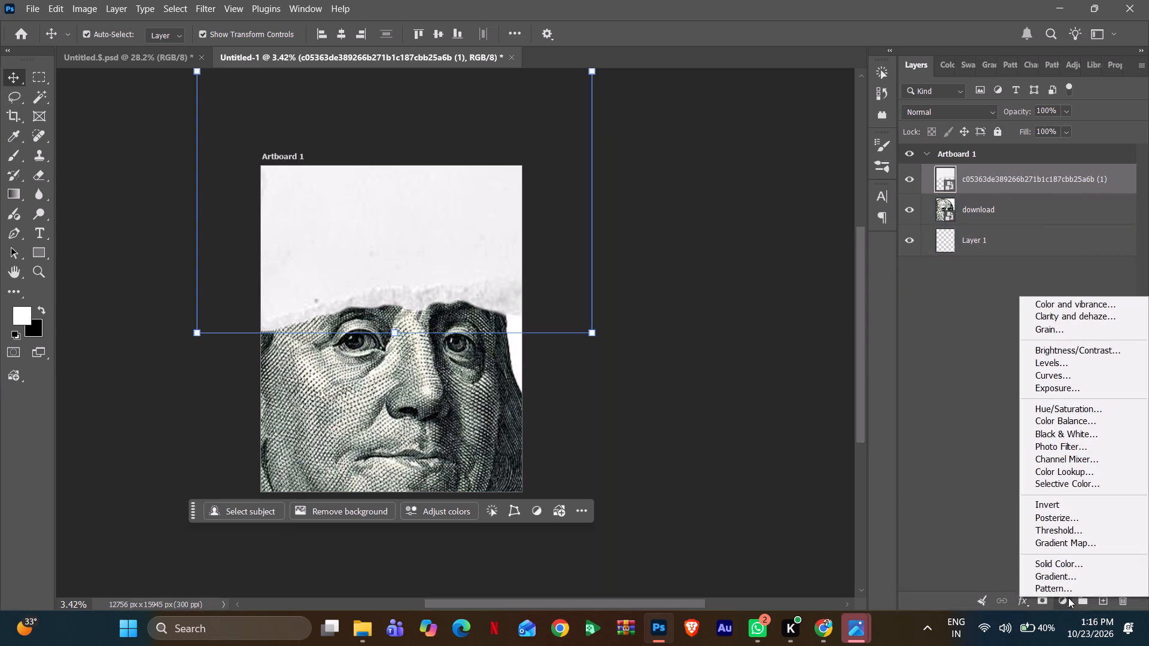
{"action": "left_click", "coordinate": [1072, 563]}
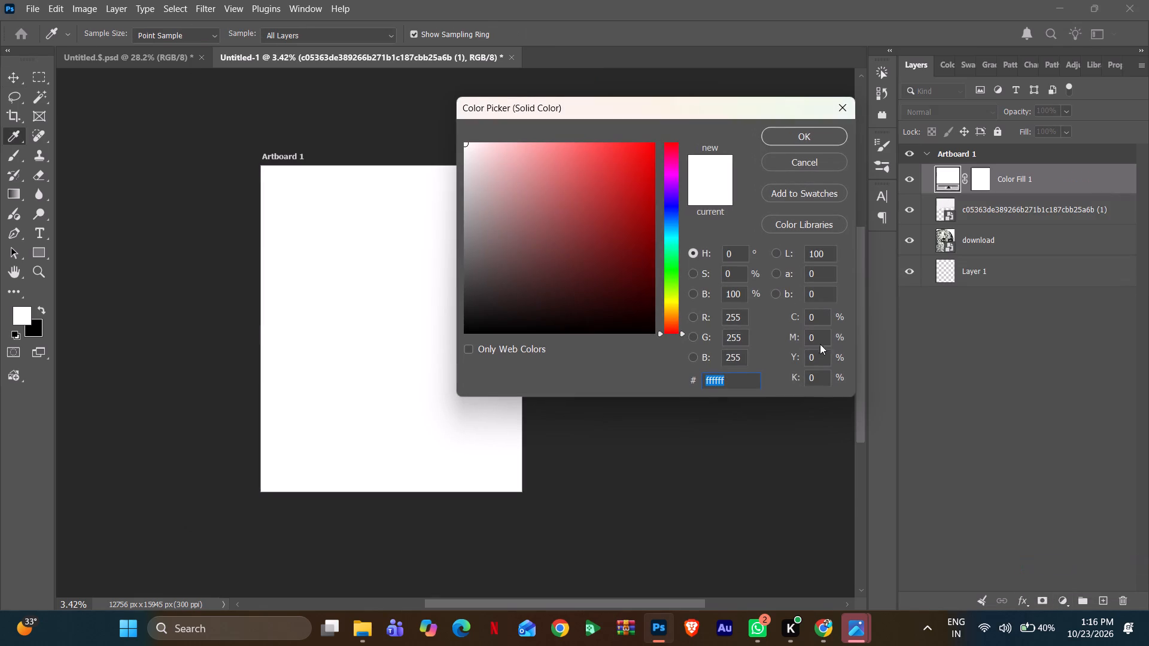
{"action": "left_click_drag", "start_coordinate": [645, 199], "coordinate": [691, 136]}
{"action": "left_click", "coordinate": [777, 137]}
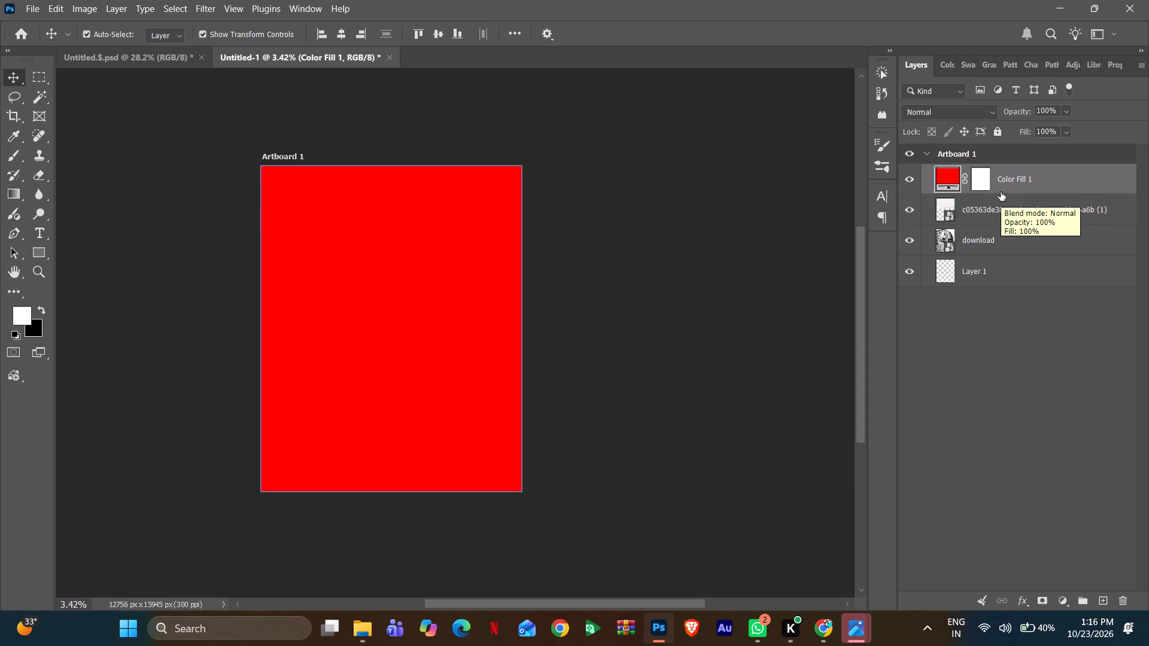
{"action": "left_click", "coordinate": [1003, 193], "text": "alt"}
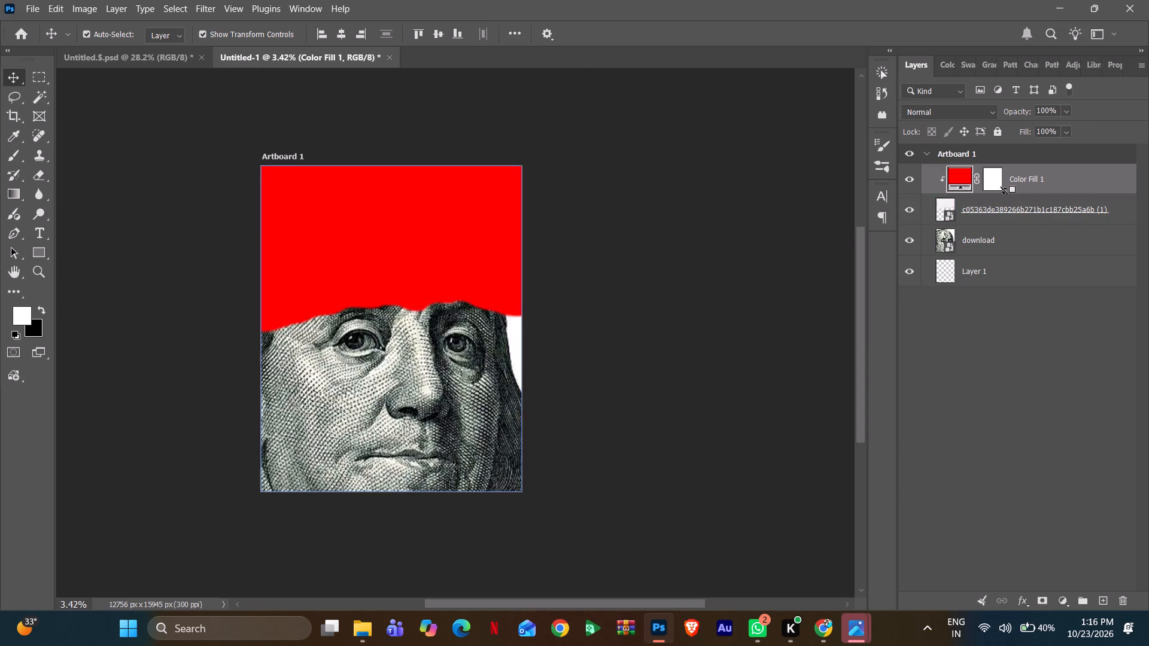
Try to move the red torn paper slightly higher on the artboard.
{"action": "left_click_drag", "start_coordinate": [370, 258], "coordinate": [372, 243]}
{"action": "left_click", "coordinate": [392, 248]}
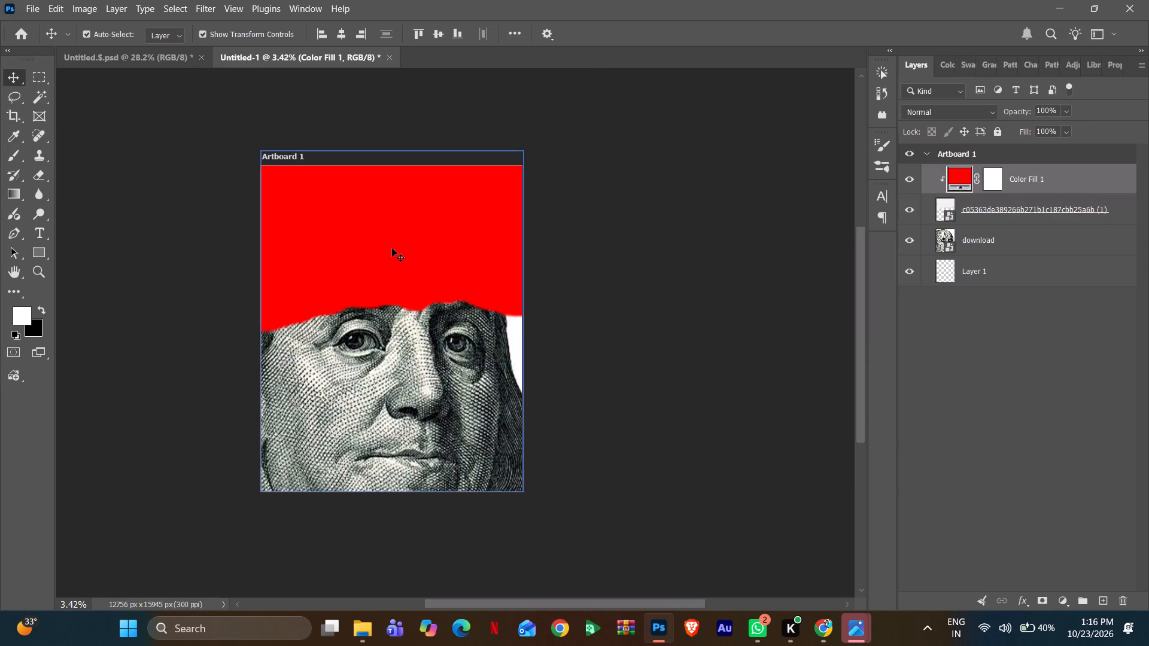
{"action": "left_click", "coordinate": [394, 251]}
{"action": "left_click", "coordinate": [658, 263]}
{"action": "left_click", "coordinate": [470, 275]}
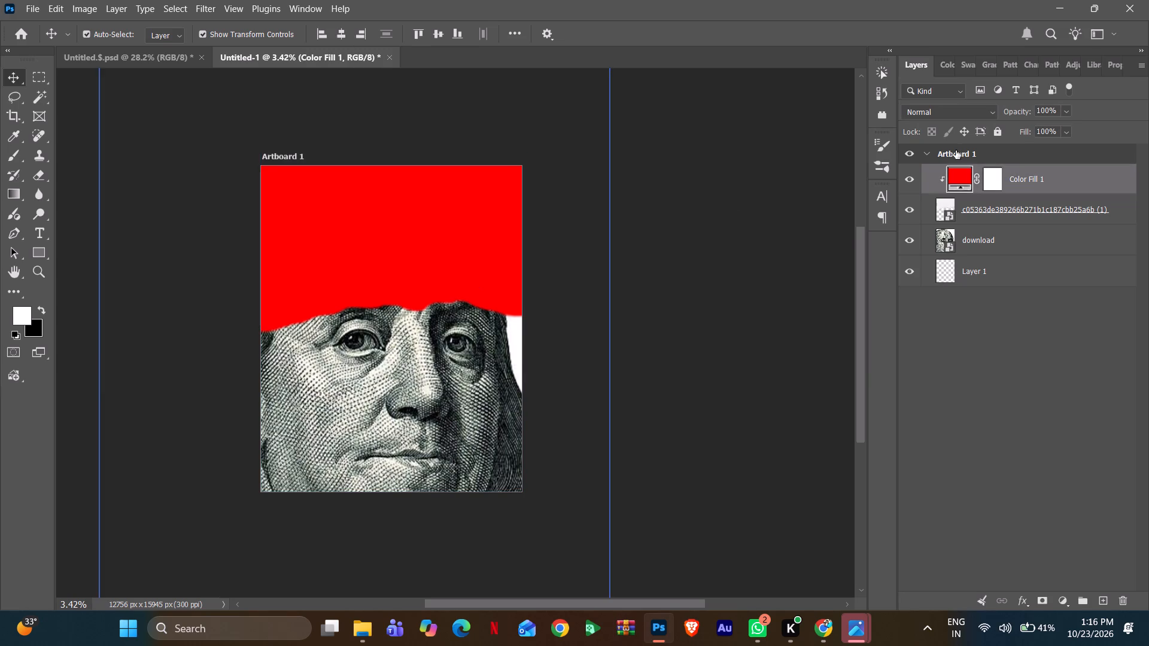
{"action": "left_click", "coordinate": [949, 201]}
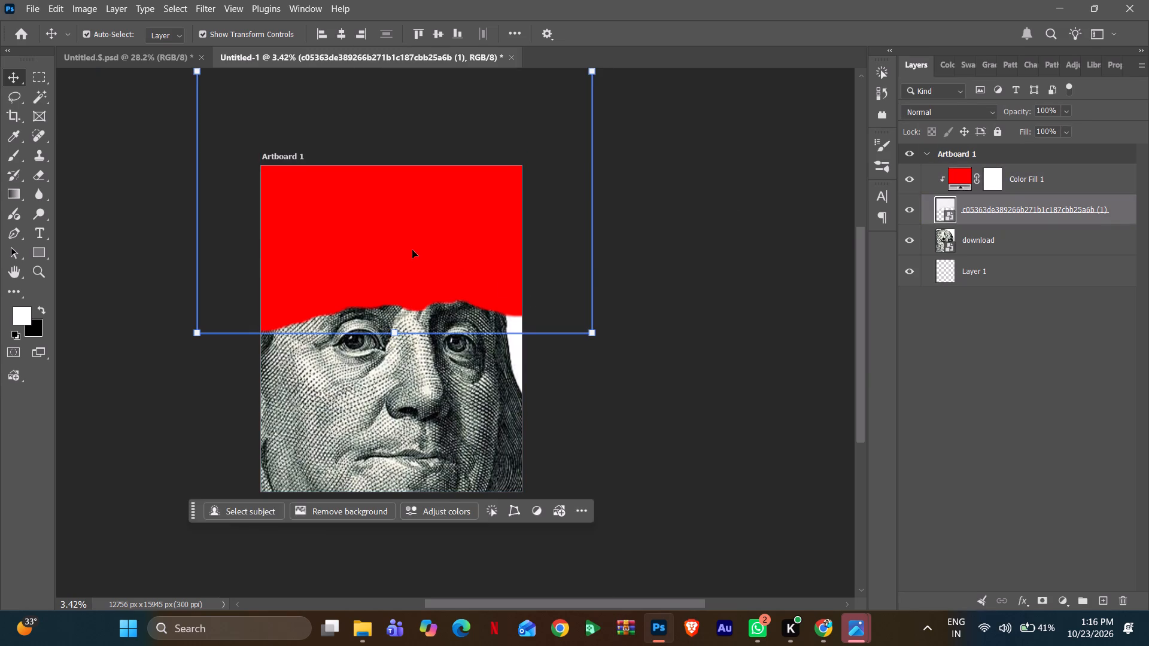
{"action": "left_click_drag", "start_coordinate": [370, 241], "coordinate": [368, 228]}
Scale the torn paper down to about 1896%, raising its torn edge slightly on the portrait.
{"action": "left_click", "coordinate": [1012, 212]}
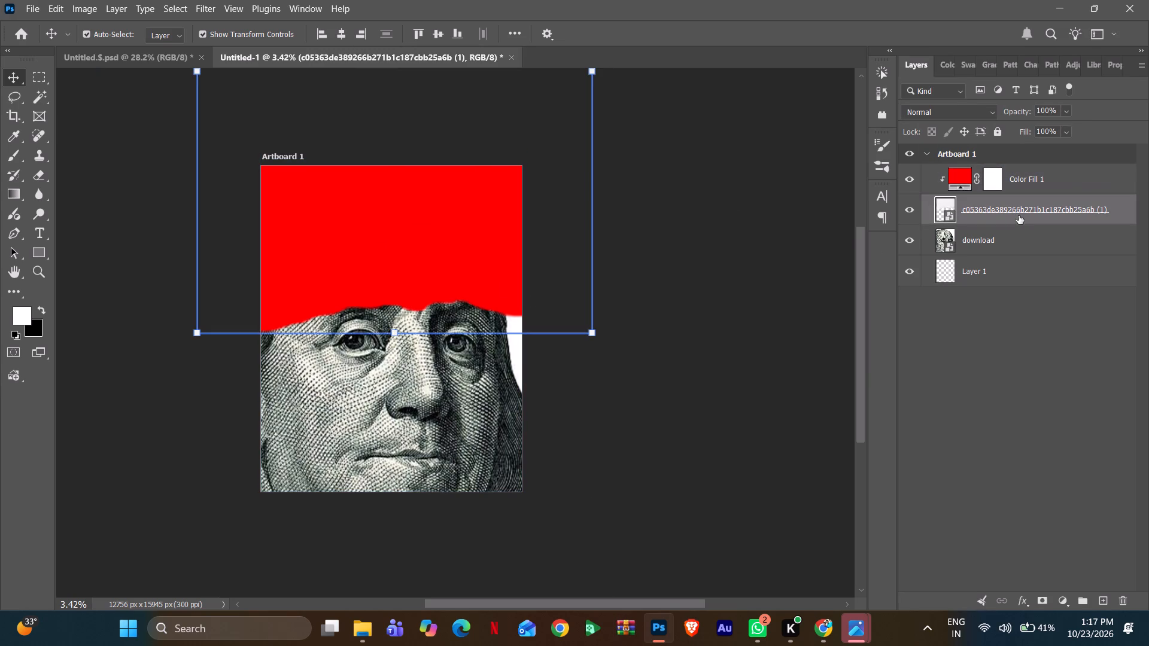
{"action": "left_click", "coordinate": [595, 337]}
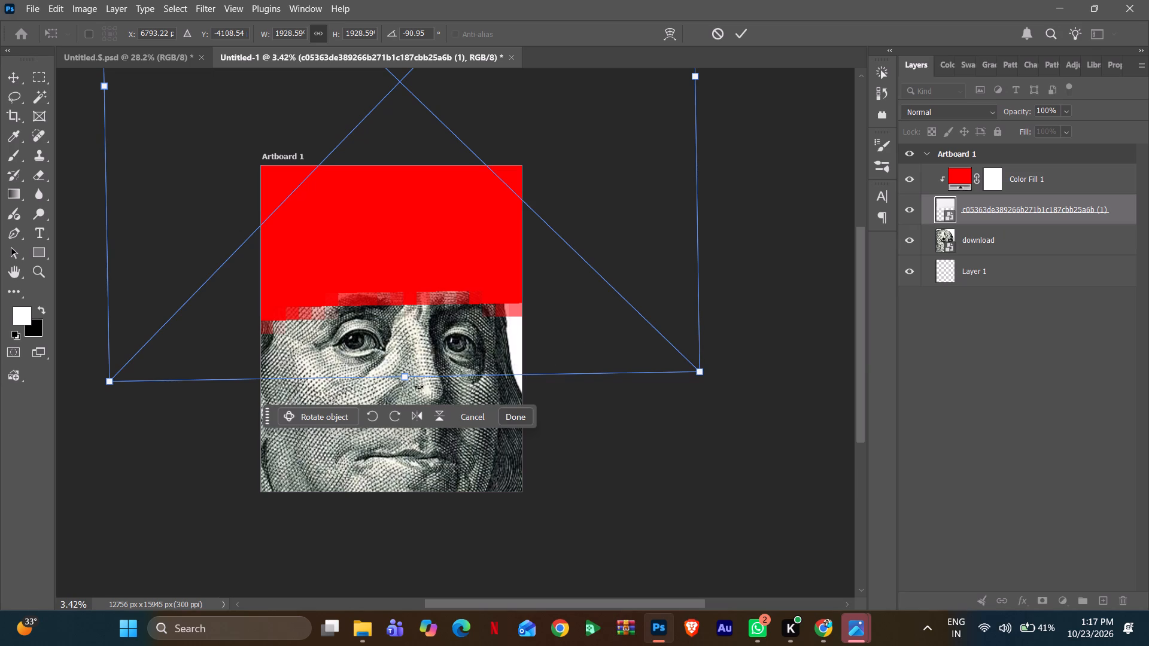
{"action": "left_click_drag", "start_coordinate": [405, 377], "coordinate": [406, 367]}
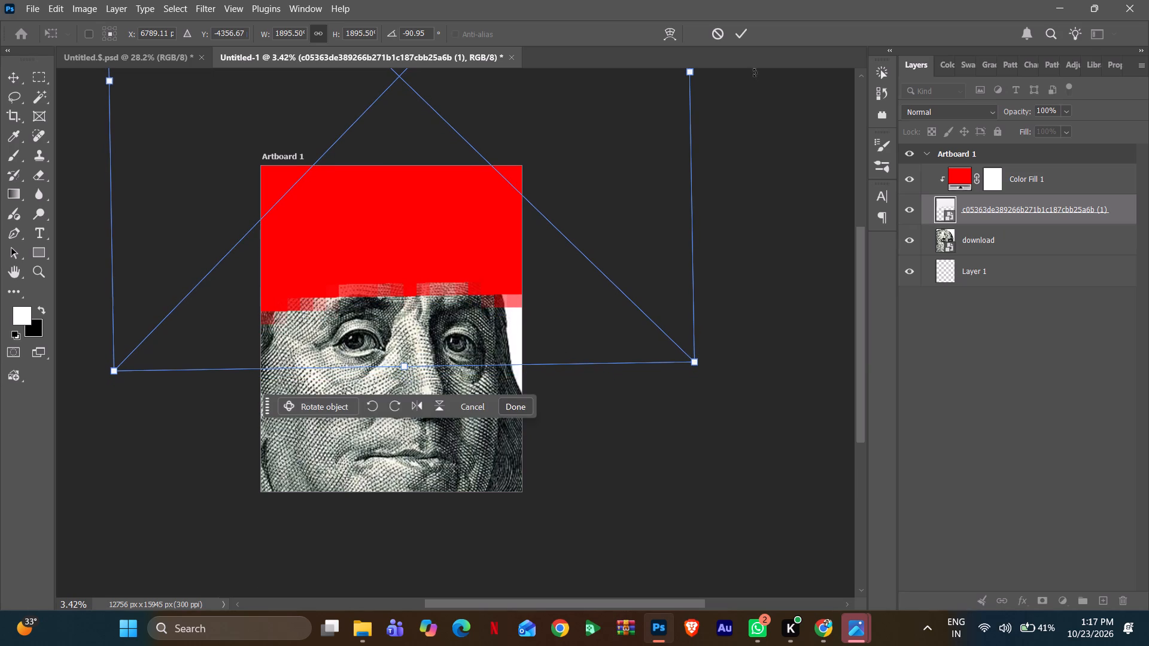
{"action": "left_click", "coordinate": [738, 35]}
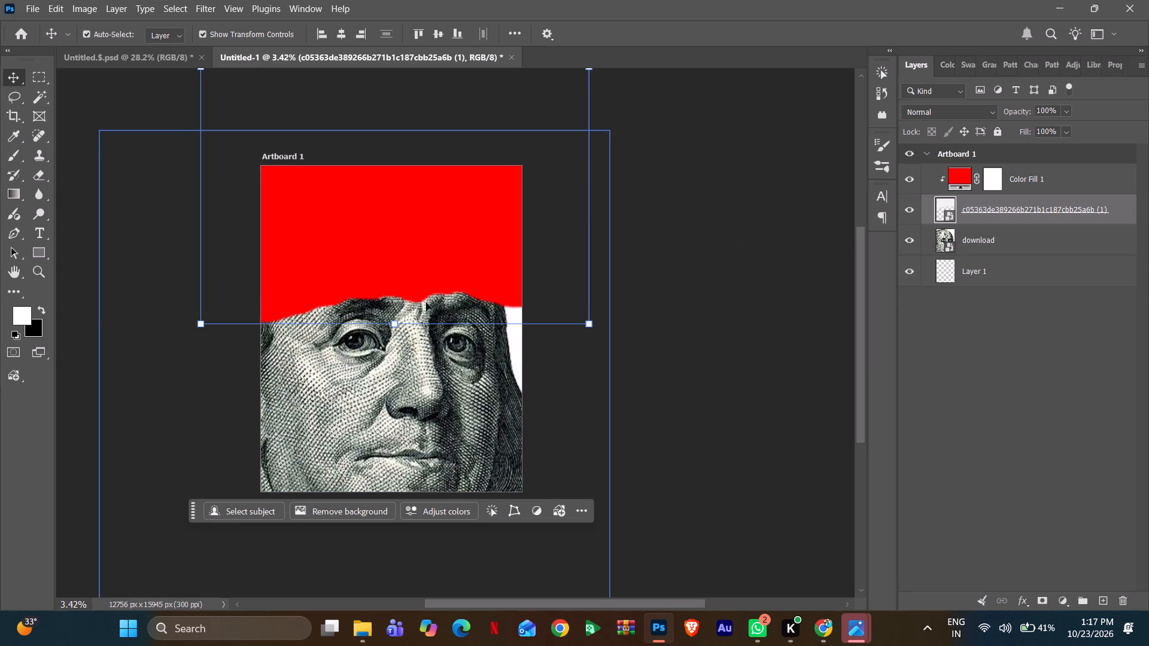
Move the portrait up so its eyes sit directly beneath the red torn edge.
{"action": "left_click", "coordinate": [420, 423]}
{"action": "left_click_drag", "start_coordinate": [419, 422], "coordinate": [420, 402]}
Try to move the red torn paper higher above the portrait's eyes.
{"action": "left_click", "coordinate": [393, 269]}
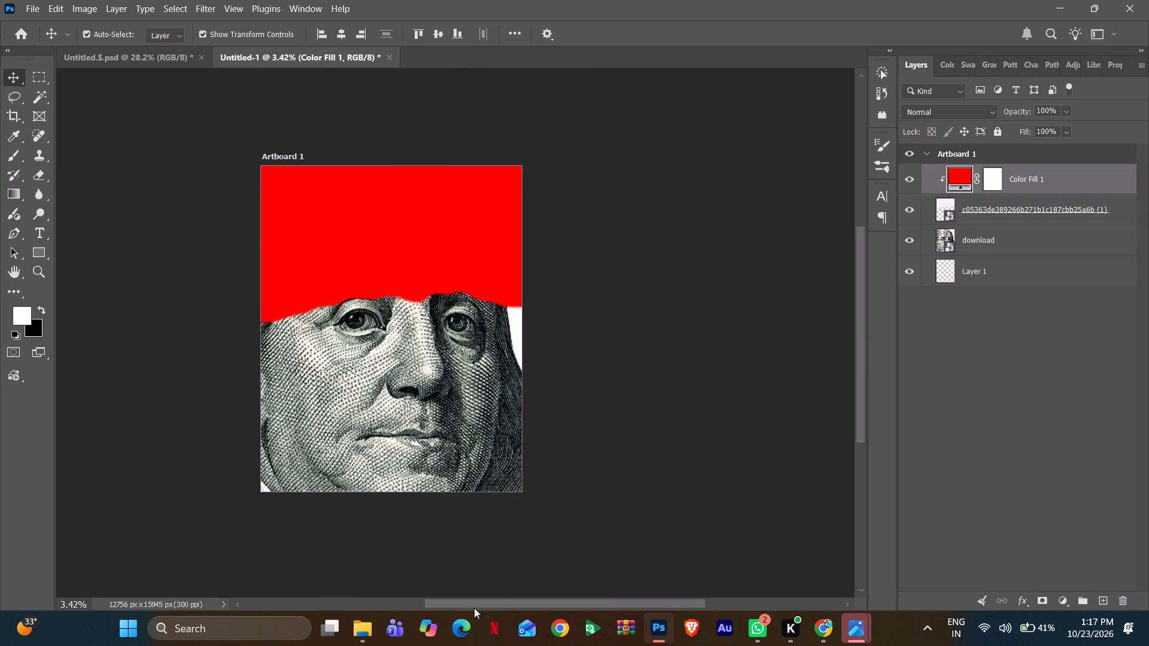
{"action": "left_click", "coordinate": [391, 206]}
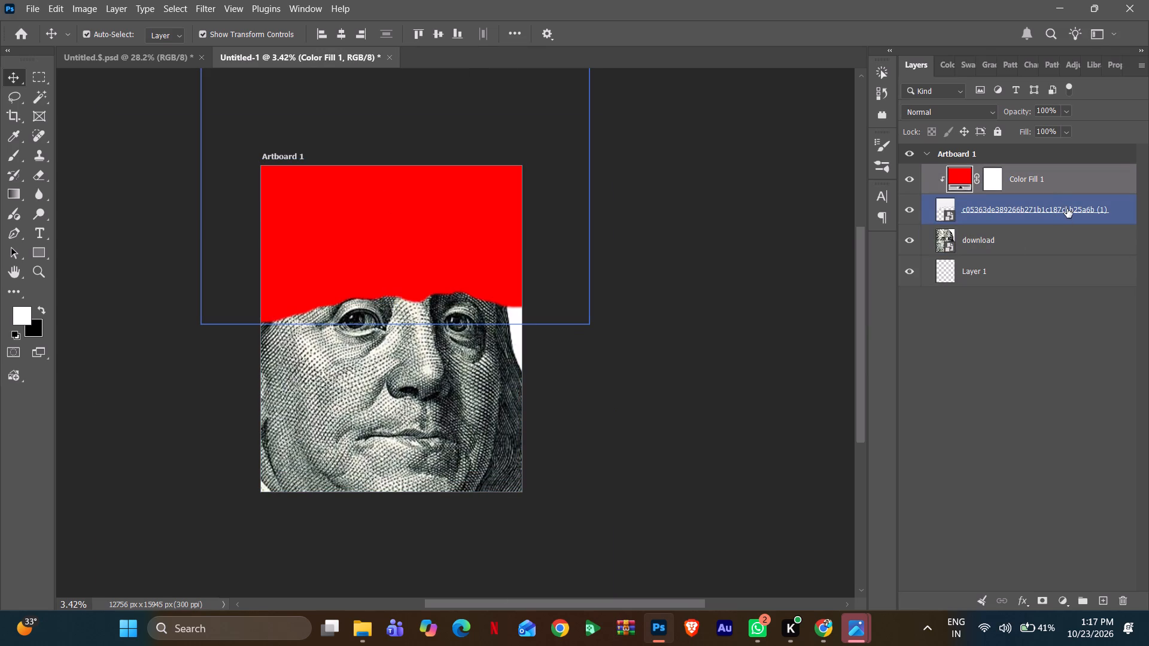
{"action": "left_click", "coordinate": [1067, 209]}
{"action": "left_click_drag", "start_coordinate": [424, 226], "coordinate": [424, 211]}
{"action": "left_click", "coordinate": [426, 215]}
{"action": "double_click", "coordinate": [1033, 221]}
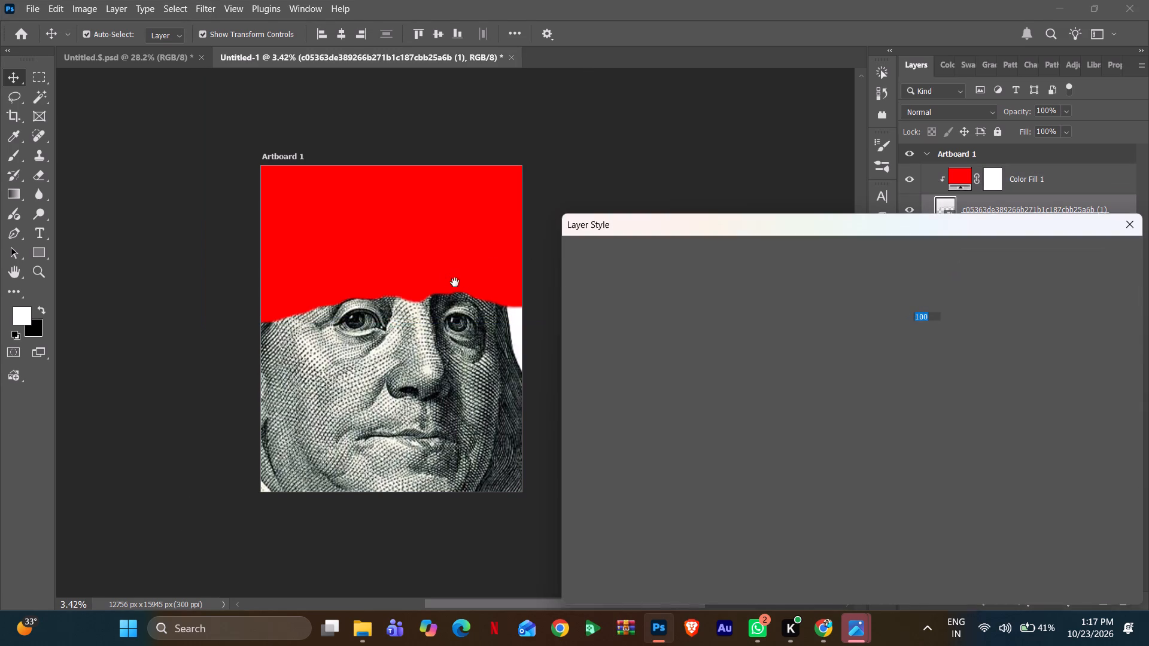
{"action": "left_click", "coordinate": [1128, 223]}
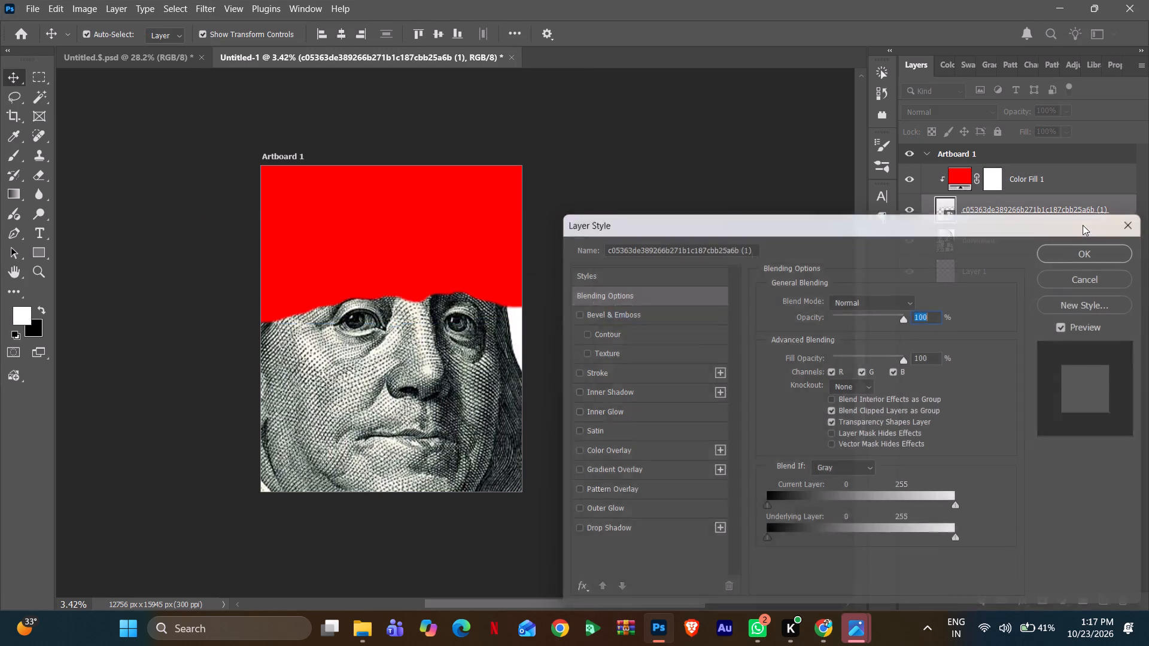
Move the torn paper up and shrink it slightly so its edge crosses the portrait's forehead just above the eyebrows.
{"action": "left_click", "coordinate": [393, 327]}
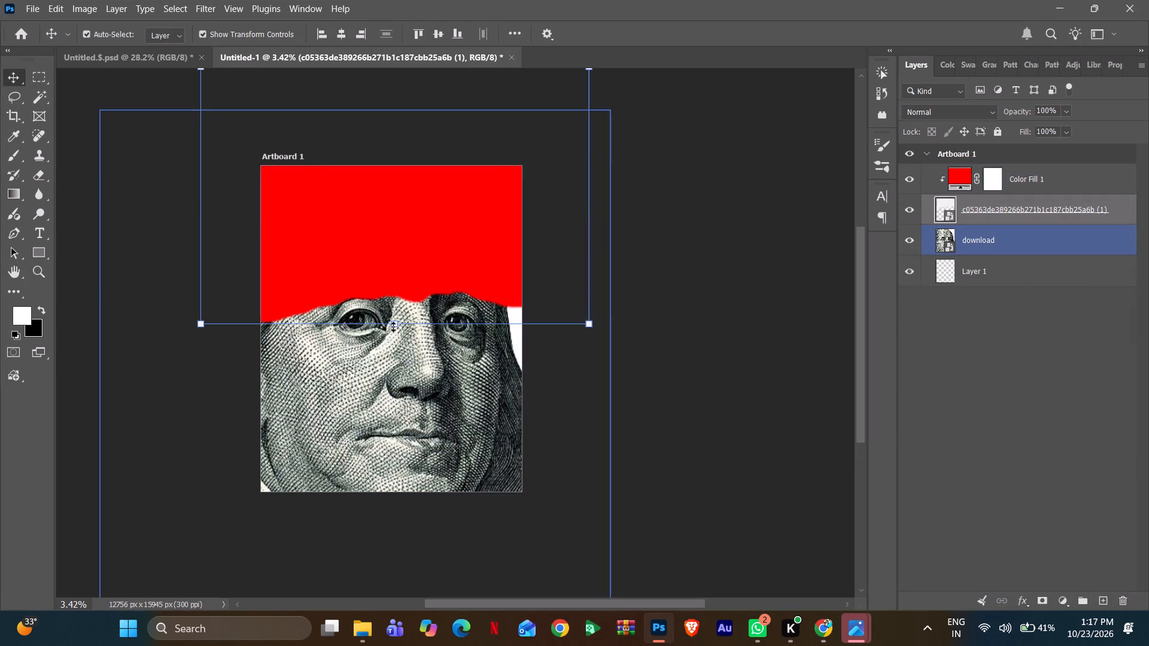
{"action": "left_click_drag", "start_coordinate": [396, 227], "coordinate": [394, 203]}
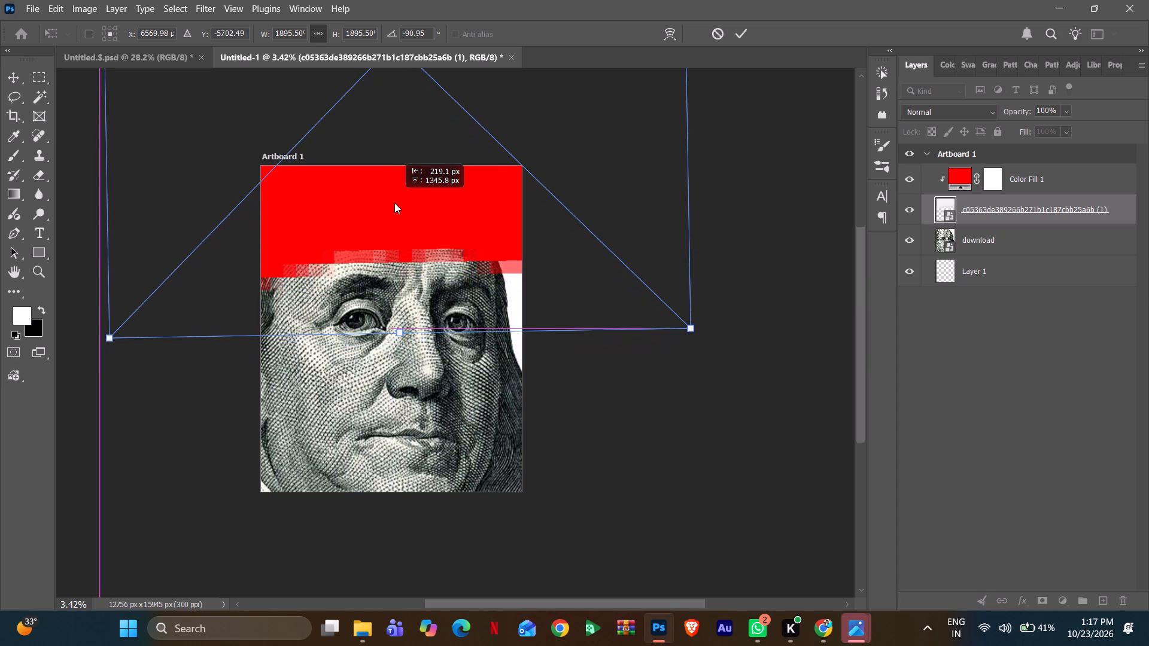
{"action": "left_click_drag", "start_coordinate": [394, 203], "coordinate": [394, 210]}
{"action": "left_click_drag", "start_coordinate": [398, 315], "coordinate": [398, 307]}
{"action": "left_click", "coordinate": [507, 386]}
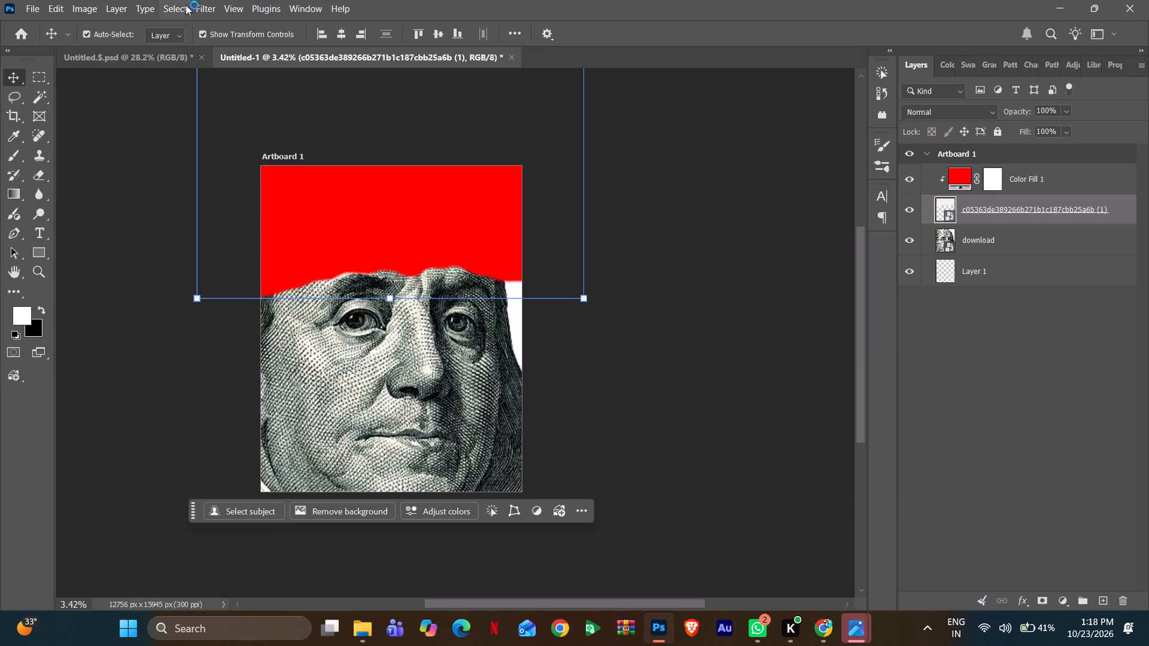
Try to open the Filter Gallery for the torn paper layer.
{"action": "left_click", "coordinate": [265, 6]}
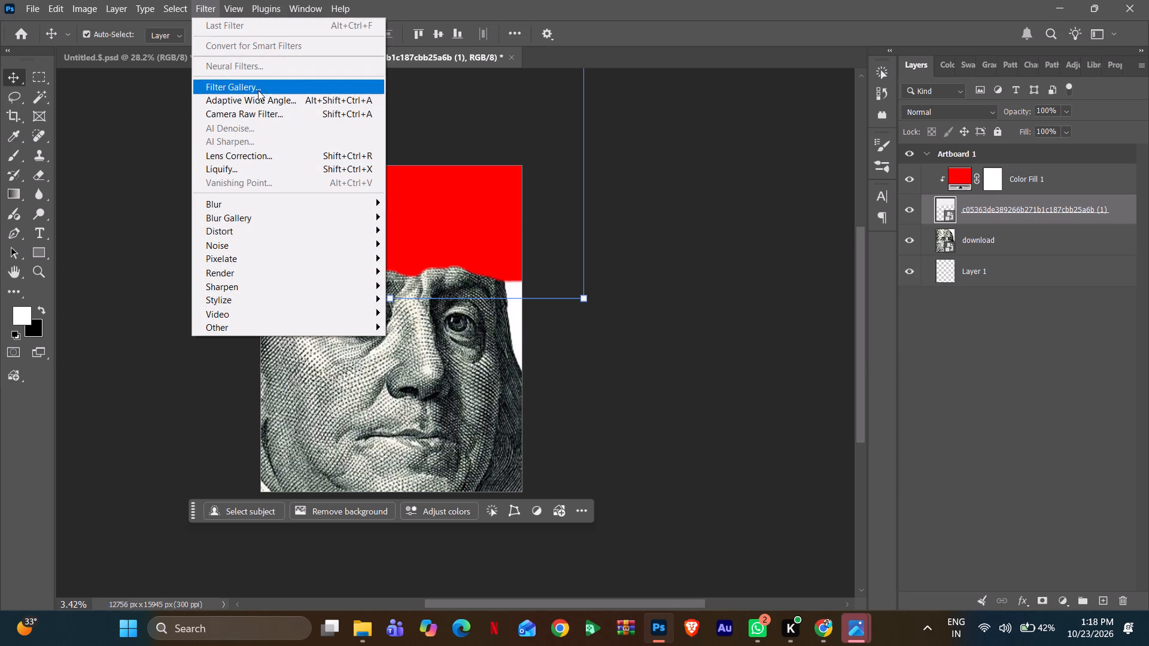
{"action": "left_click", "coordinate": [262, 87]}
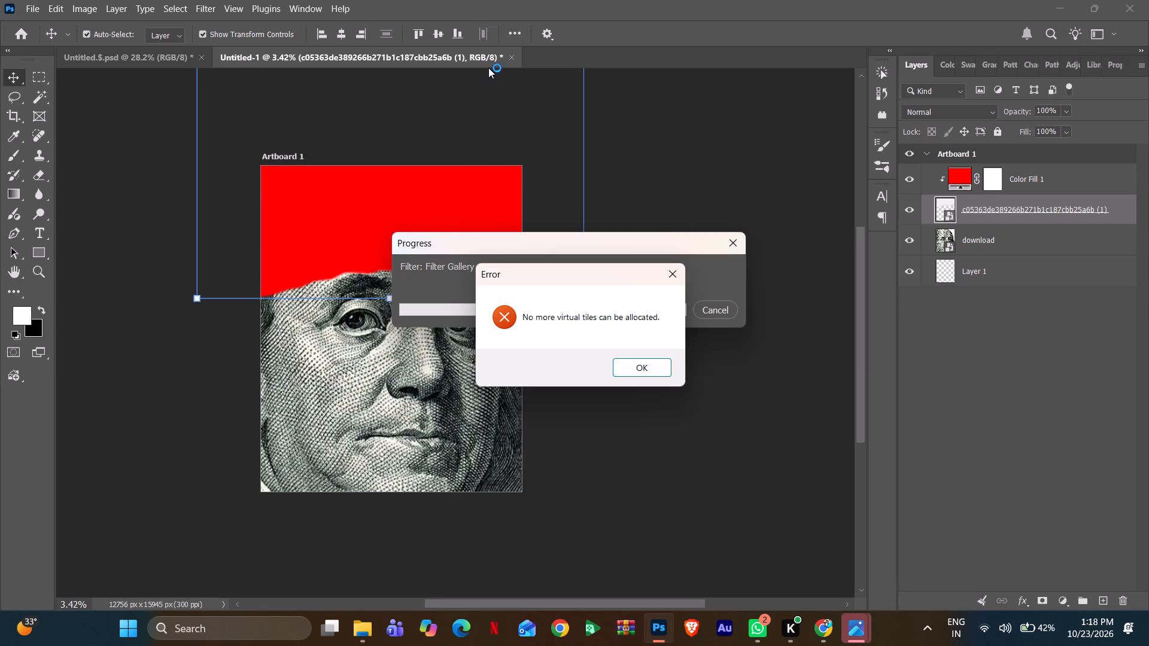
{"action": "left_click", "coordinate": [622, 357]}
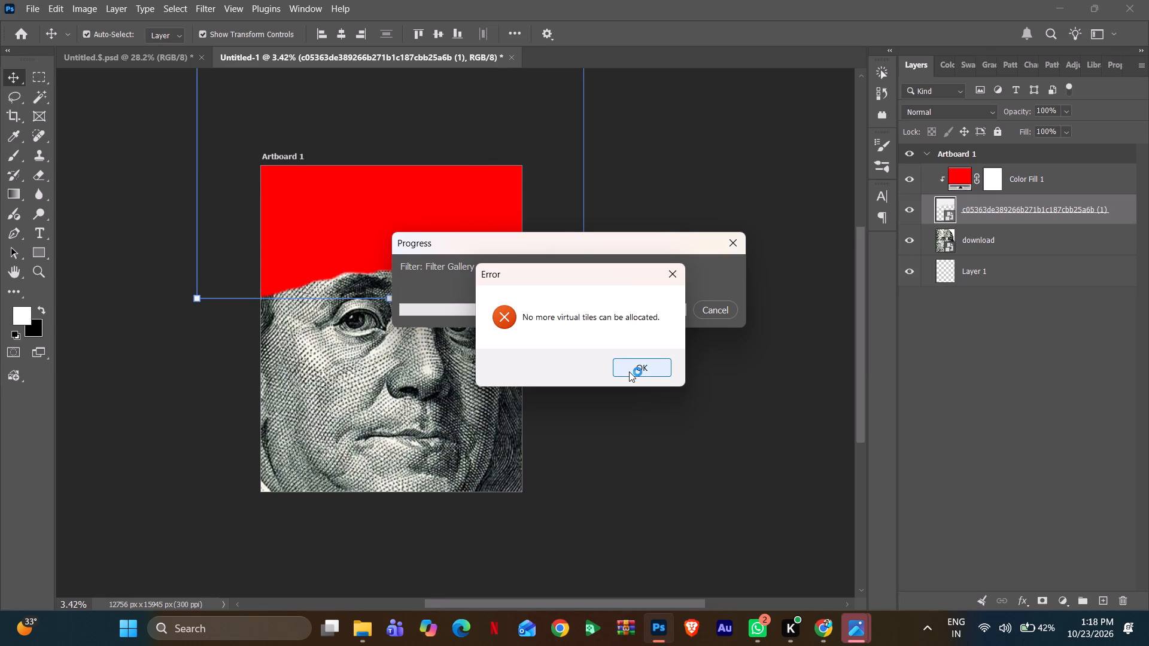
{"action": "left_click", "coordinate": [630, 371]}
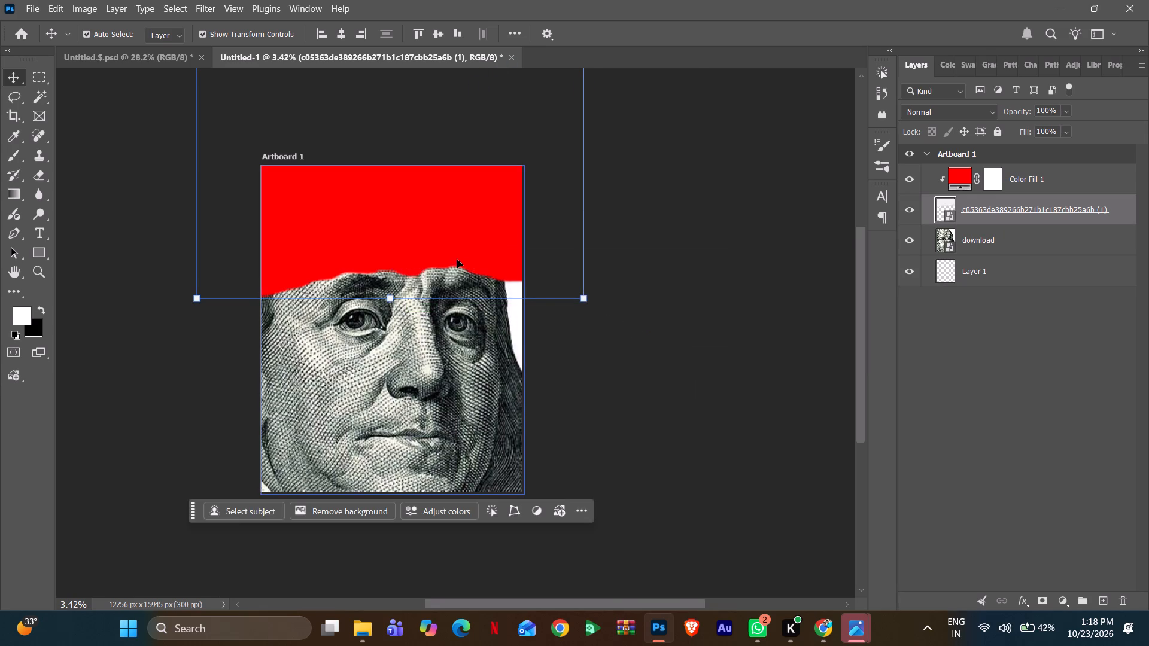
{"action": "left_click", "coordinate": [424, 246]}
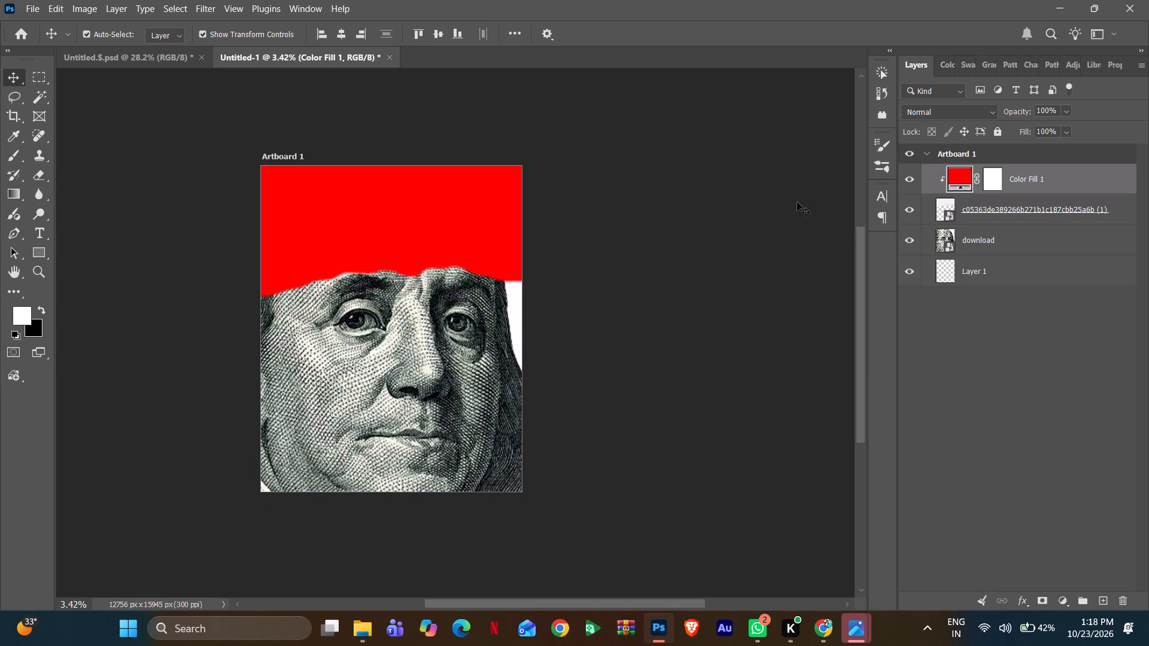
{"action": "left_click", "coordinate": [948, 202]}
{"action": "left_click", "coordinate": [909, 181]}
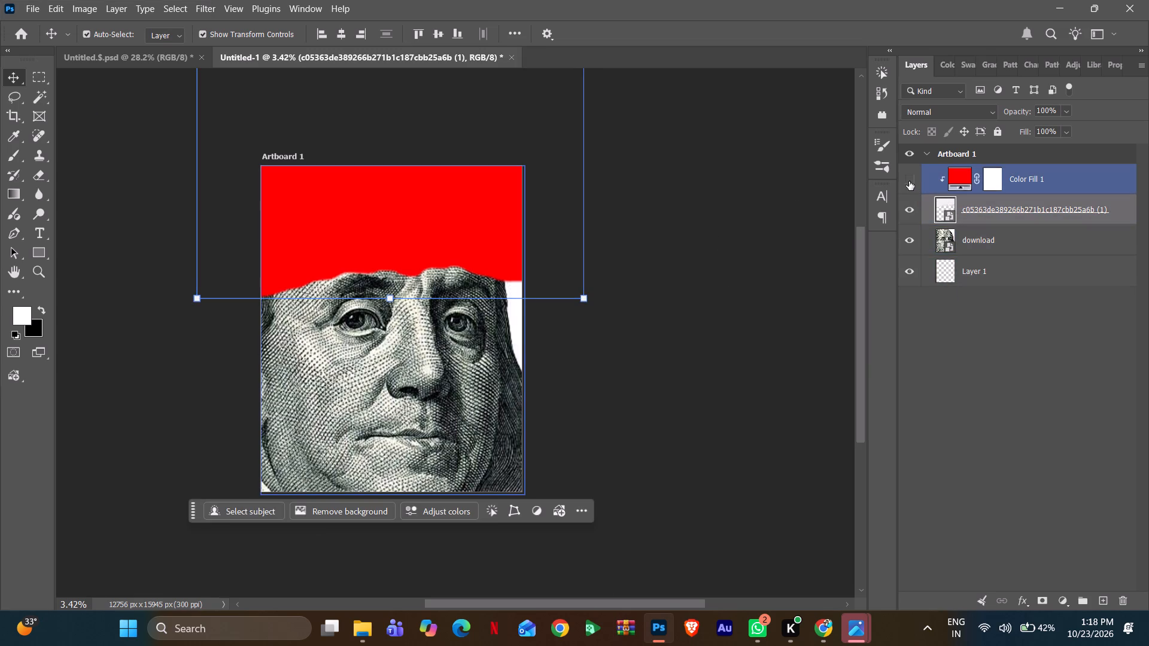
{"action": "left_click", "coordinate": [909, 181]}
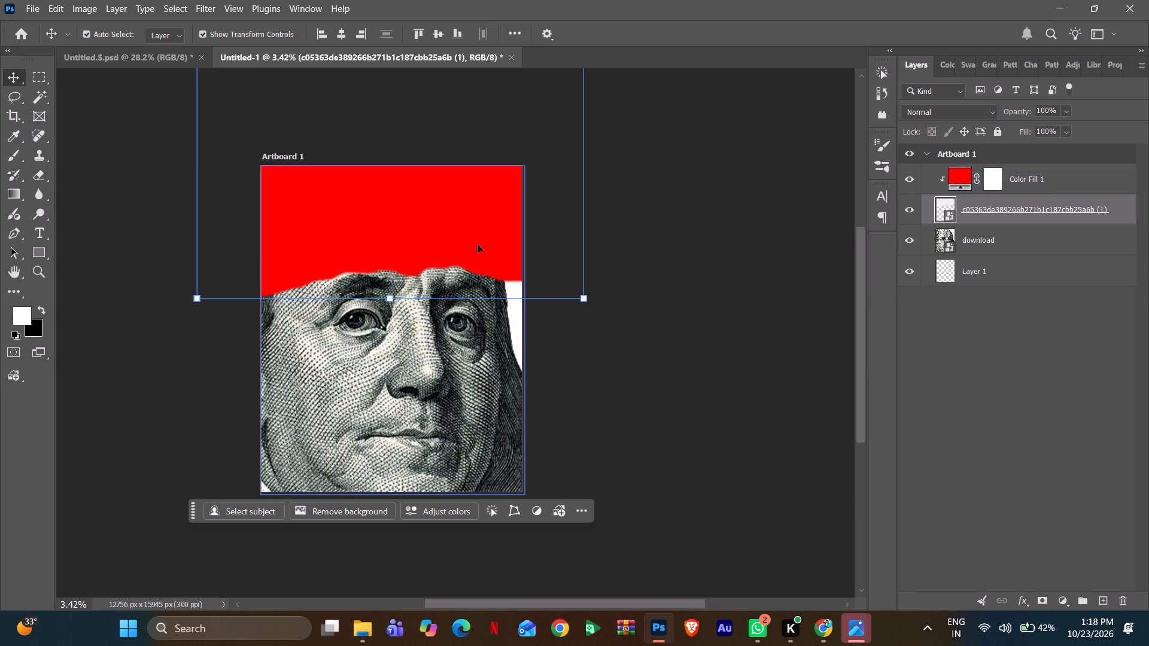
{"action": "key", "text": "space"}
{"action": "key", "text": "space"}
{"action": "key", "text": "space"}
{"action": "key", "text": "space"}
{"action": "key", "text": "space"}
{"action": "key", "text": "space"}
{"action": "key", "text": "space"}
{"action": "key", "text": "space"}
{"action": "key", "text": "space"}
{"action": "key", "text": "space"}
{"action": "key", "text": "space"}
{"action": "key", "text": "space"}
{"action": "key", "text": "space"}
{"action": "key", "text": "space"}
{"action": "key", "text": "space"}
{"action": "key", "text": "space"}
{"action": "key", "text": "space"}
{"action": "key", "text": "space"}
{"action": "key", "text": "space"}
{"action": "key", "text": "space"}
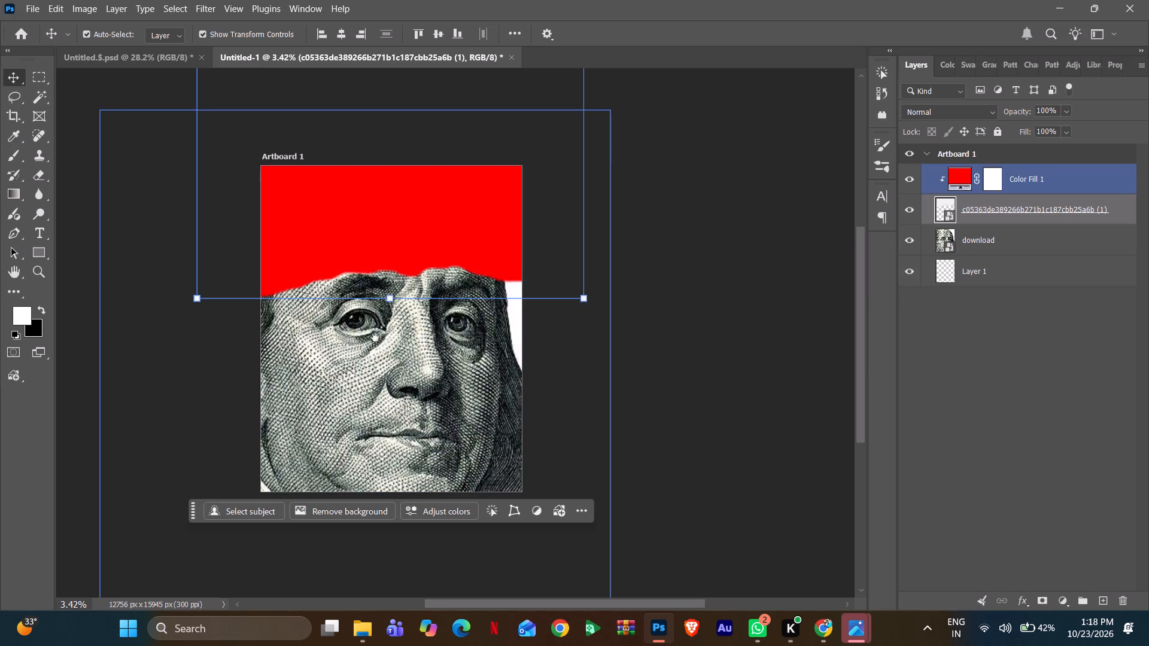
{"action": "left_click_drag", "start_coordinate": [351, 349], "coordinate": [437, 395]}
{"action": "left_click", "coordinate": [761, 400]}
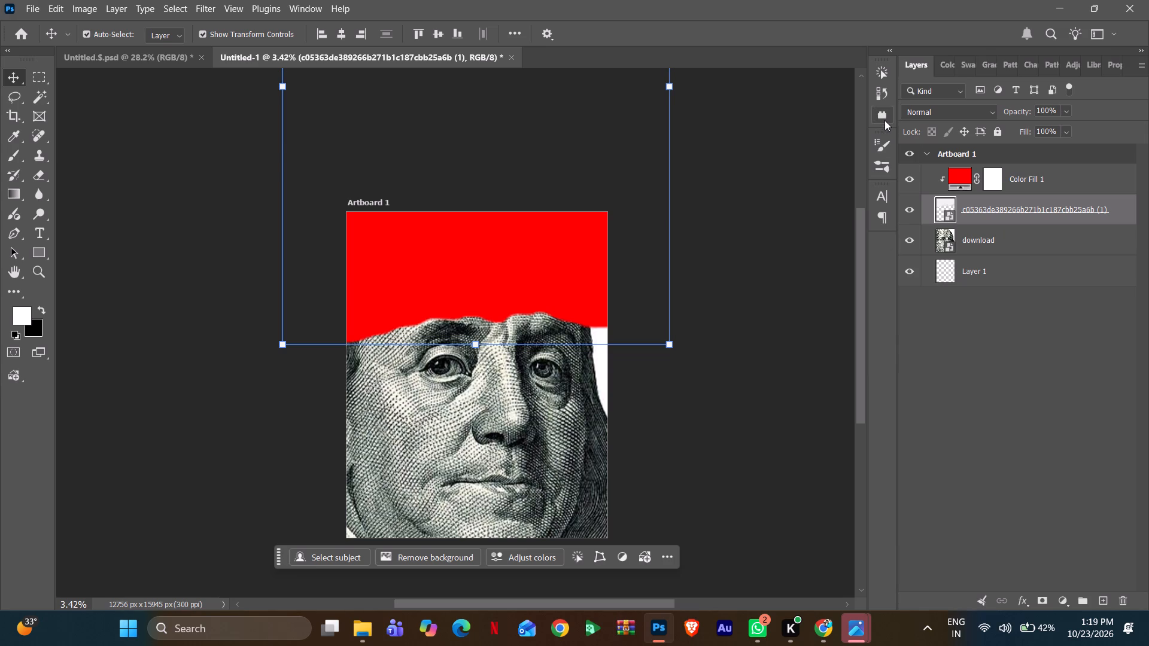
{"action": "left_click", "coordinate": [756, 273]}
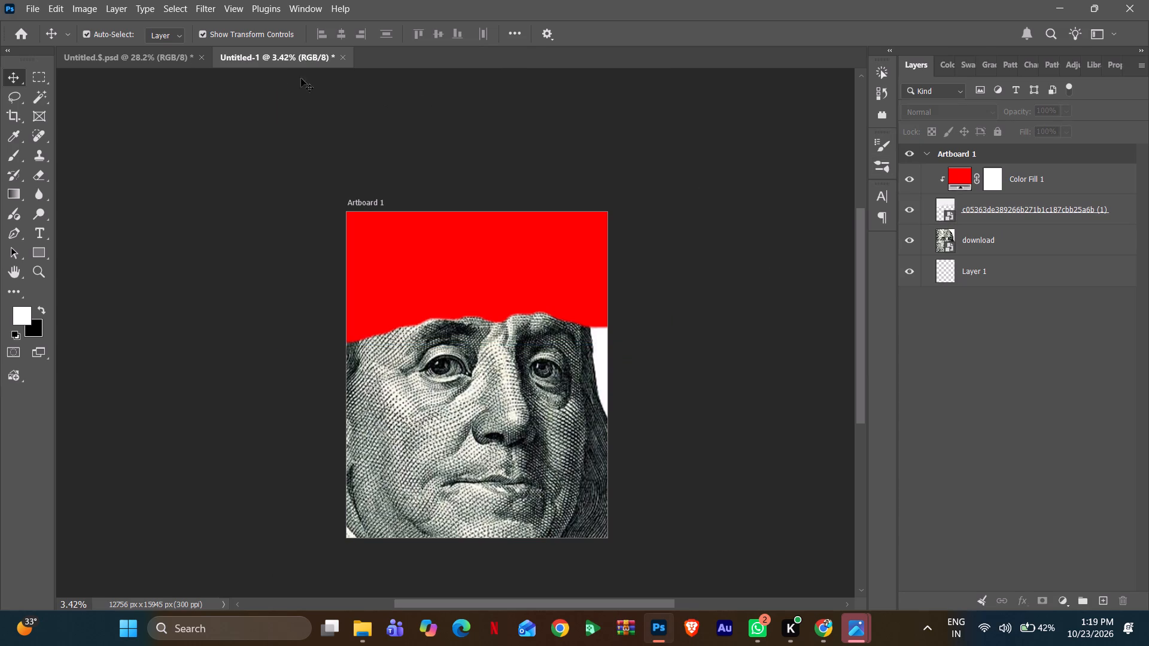
Copy the red Color Fill 1 layer and paste the duplicate at the top of Artboard 1's layer stack.
{"action": "left_click", "coordinate": [423, 270]}
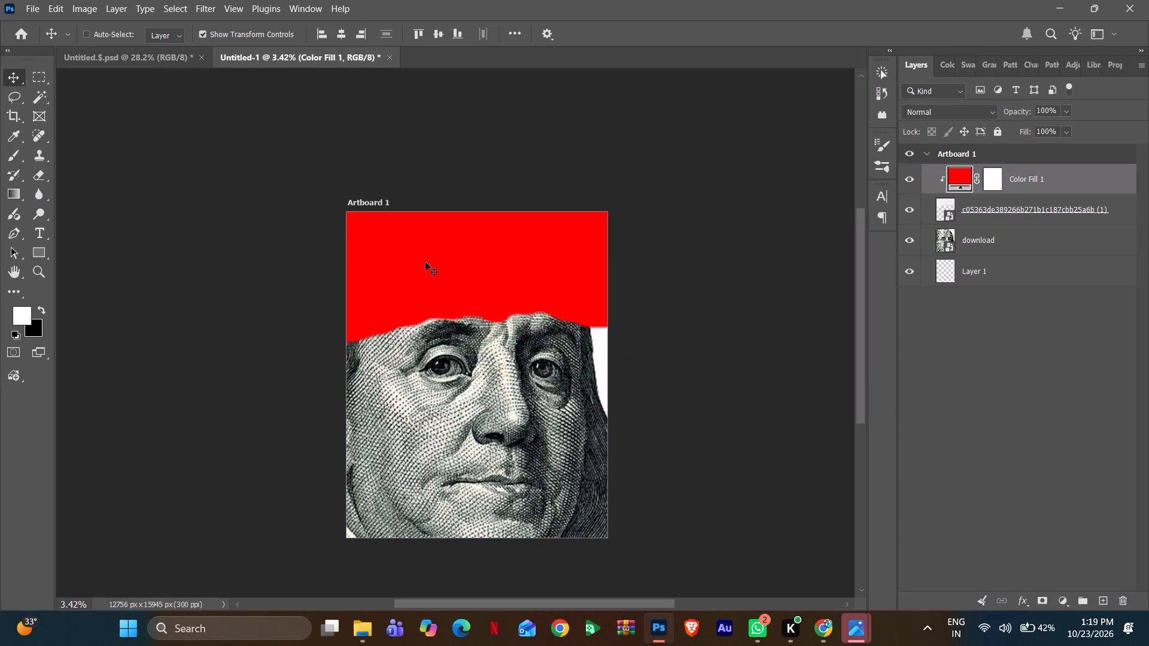
{"action": "key", "text": "ctrl+c"}
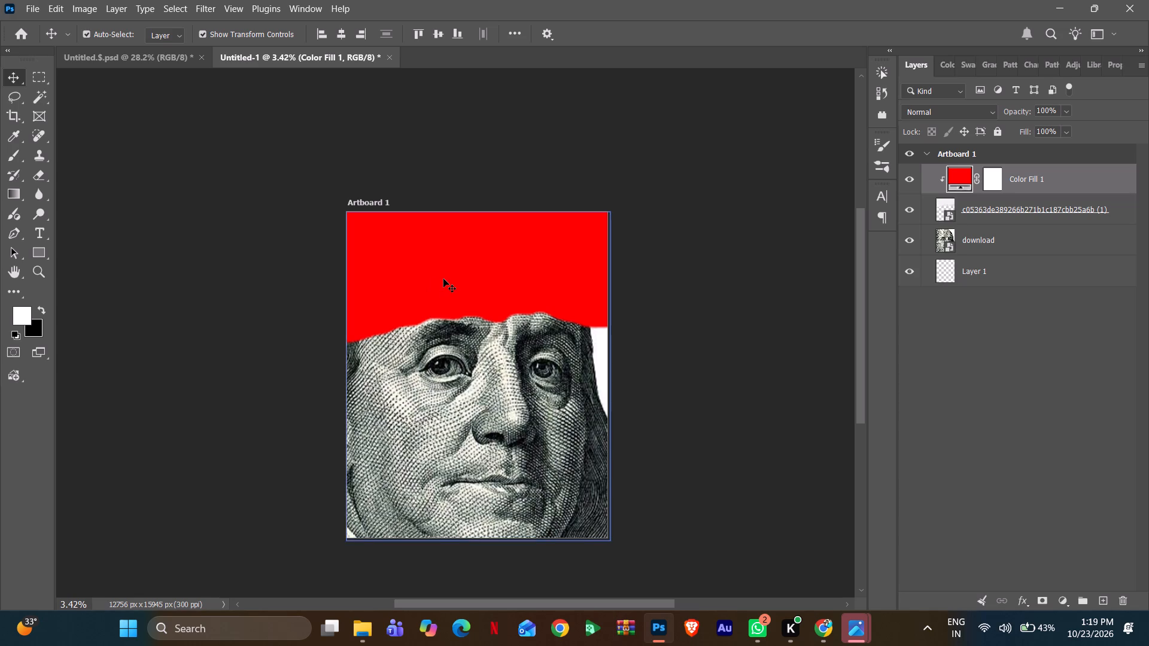
{"action": "key", "text": "ctrl+v"}
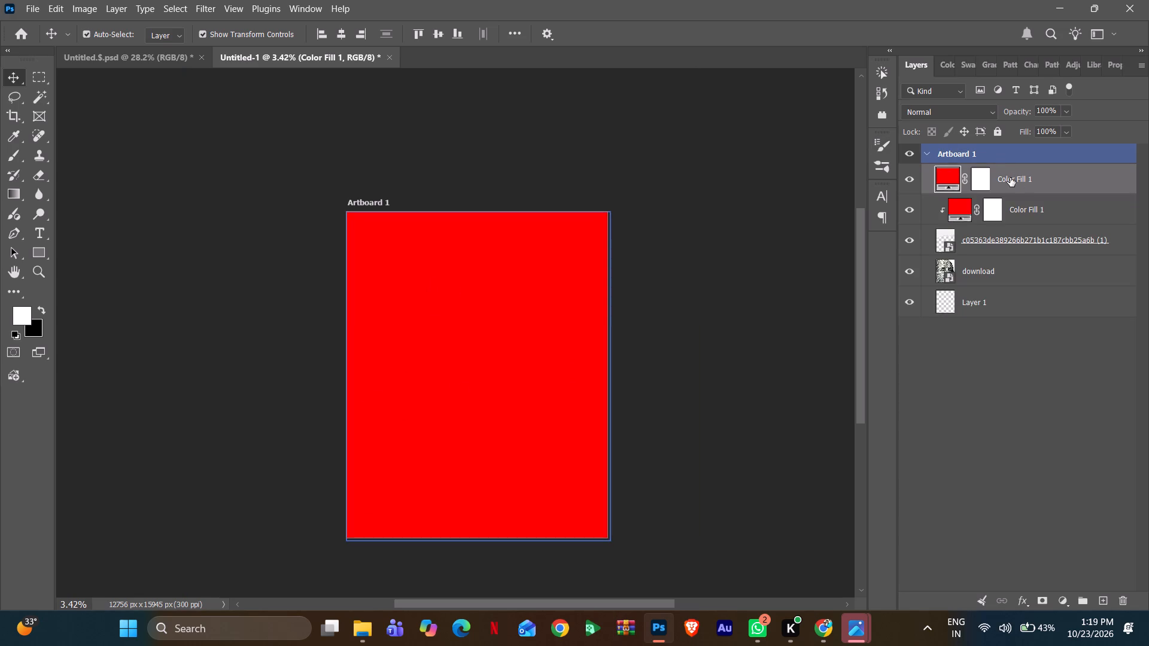
Copy the torn paper layer and paste the duplicate directly above the original, beneath the red fill layers.
{"action": "left_click", "coordinate": [999, 245]}
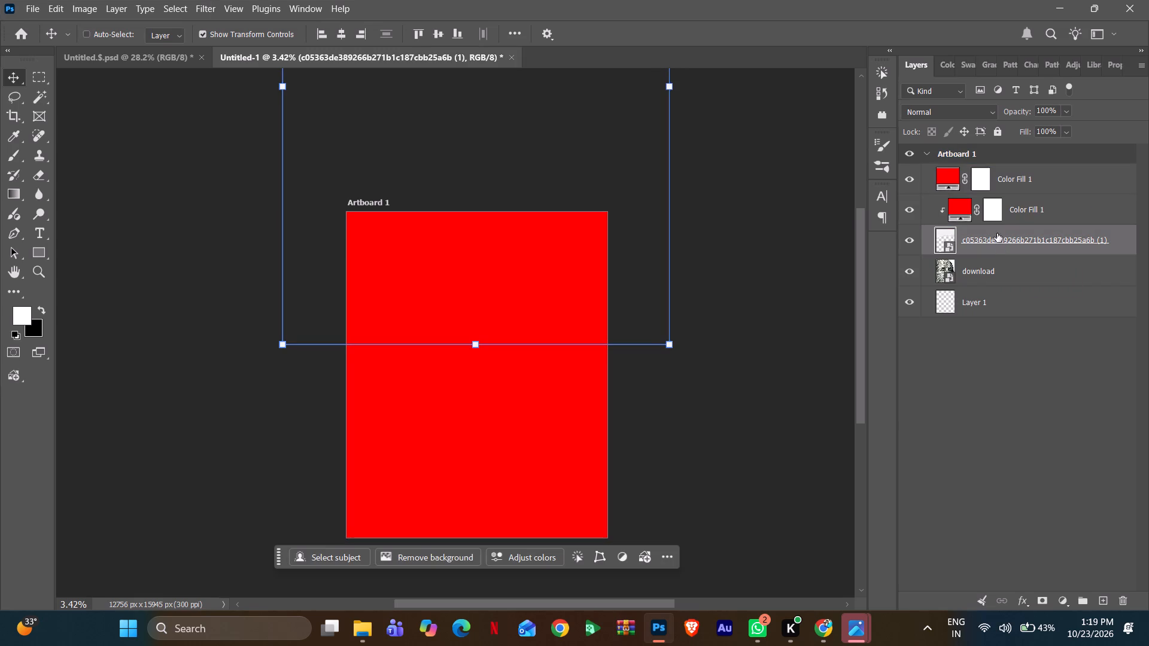
{"action": "key", "text": "ctrl+c"}
{"action": "key", "text": "ctrl+v"}
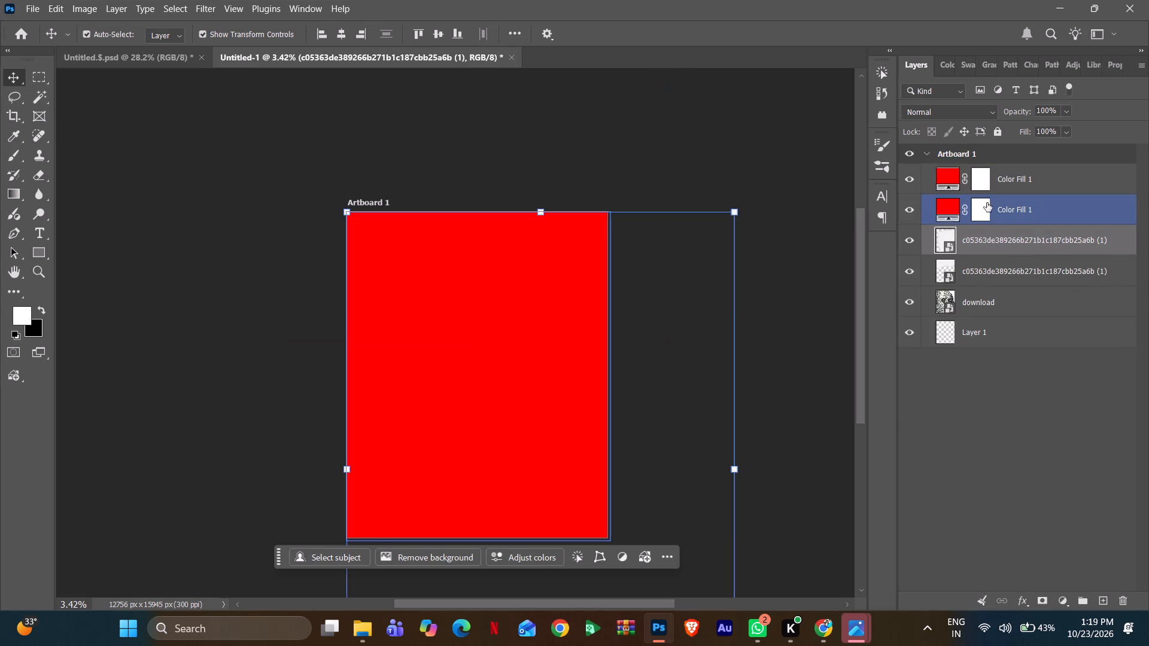
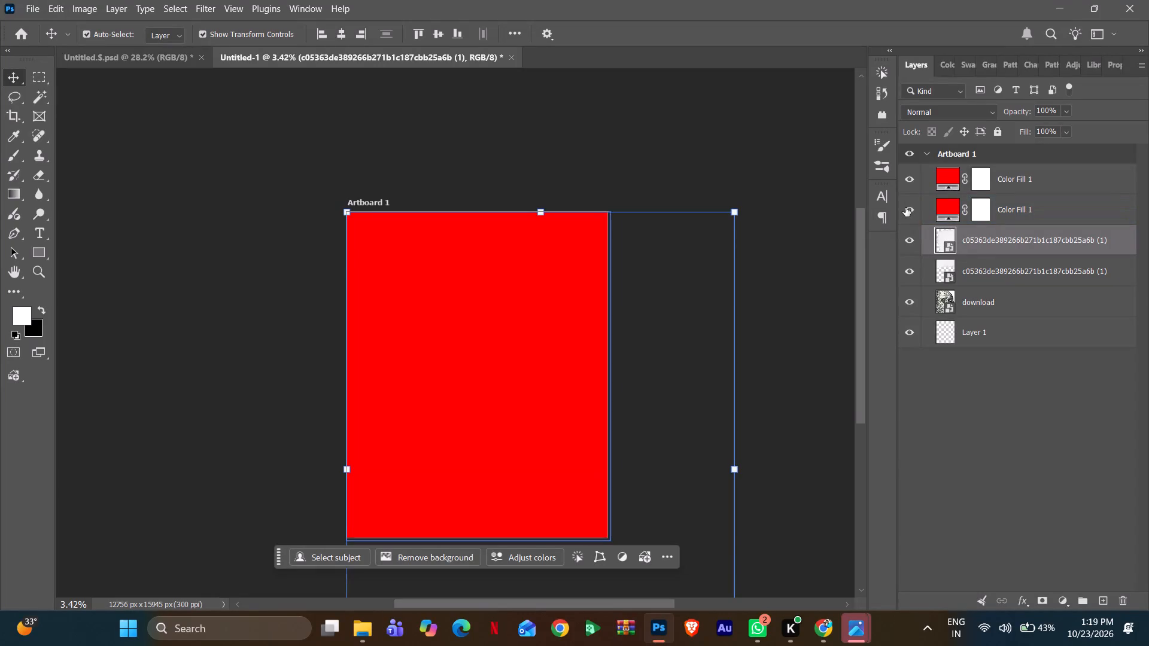
Hide both red Color Fill 1 layers and move the duplicate torn paper down so its edge crosses the nose just below the eyes.
{"action": "left_click", "coordinate": [906, 175]}
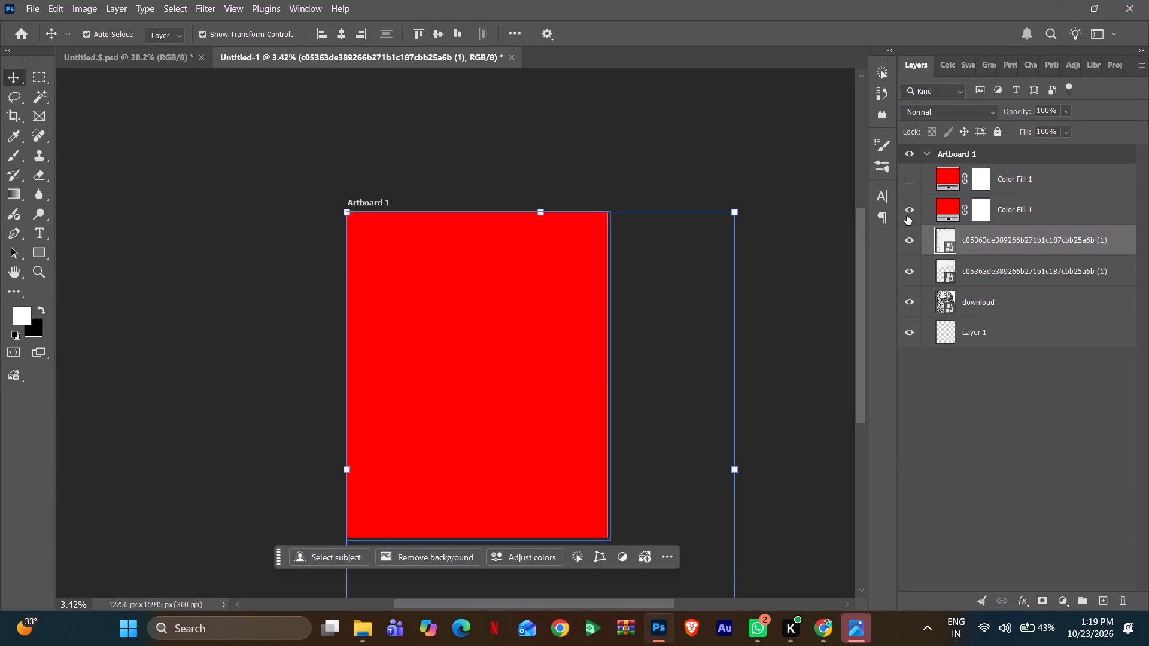
{"action": "left_click", "coordinate": [904, 205]}
{"action": "left_click", "coordinate": [962, 239]}
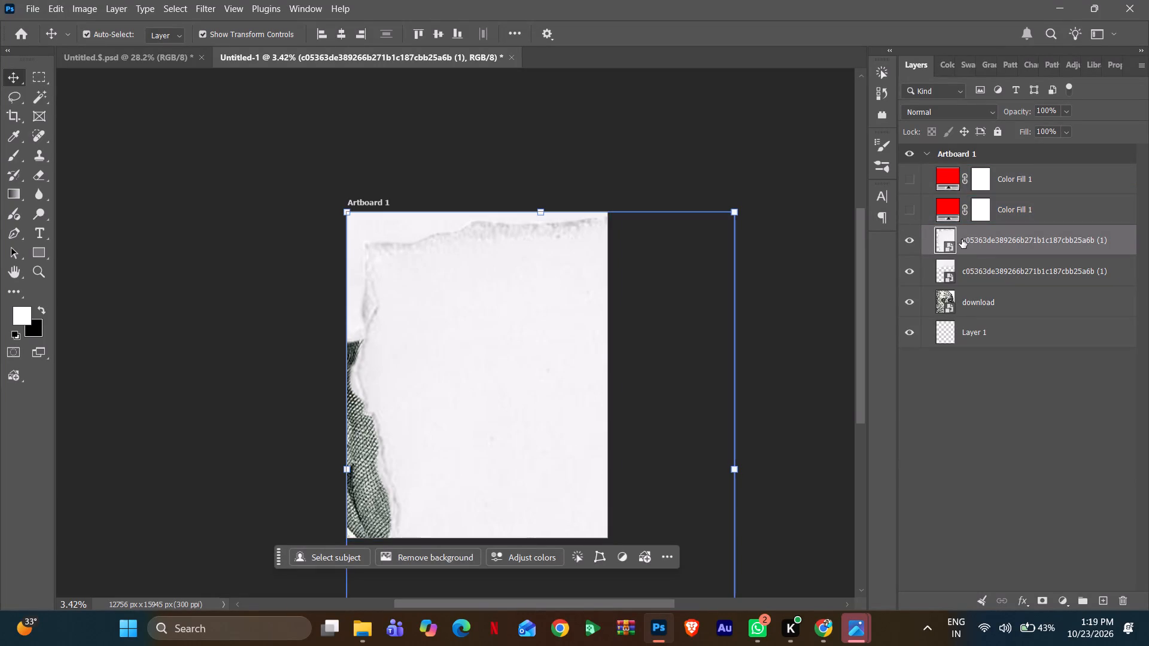
{"action": "left_click_drag", "start_coordinate": [489, 352], "coordinate": [396, 544]}
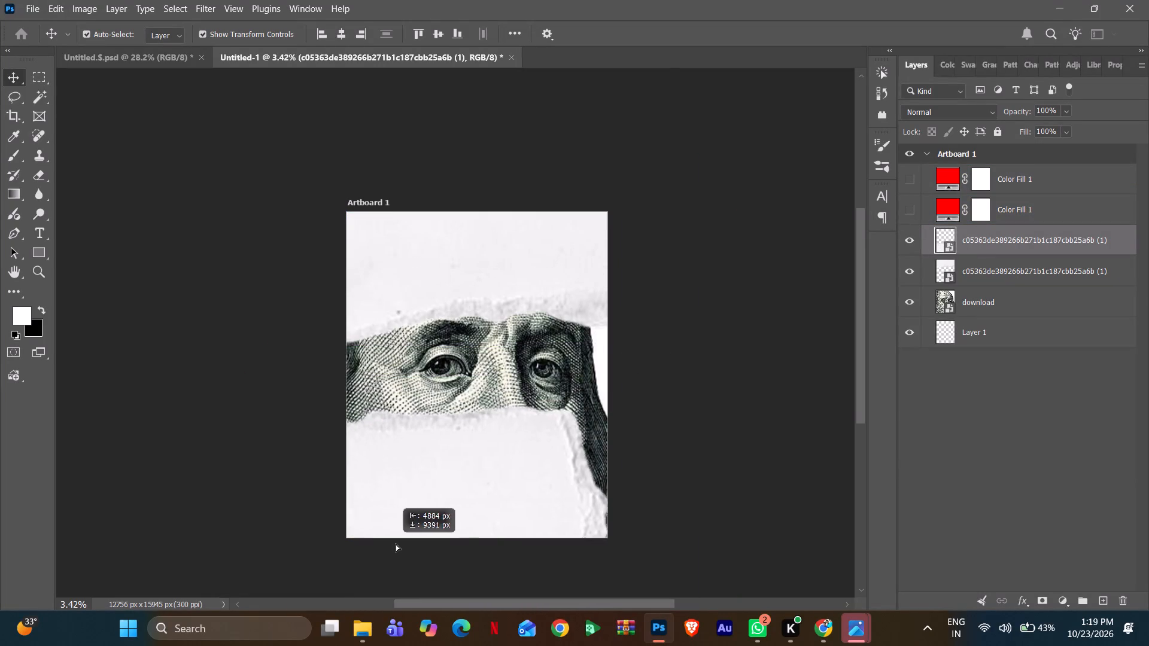
{"action": "left_click_drag", "start_coordinate": [396, 544], "coordinate": [464, 541]}
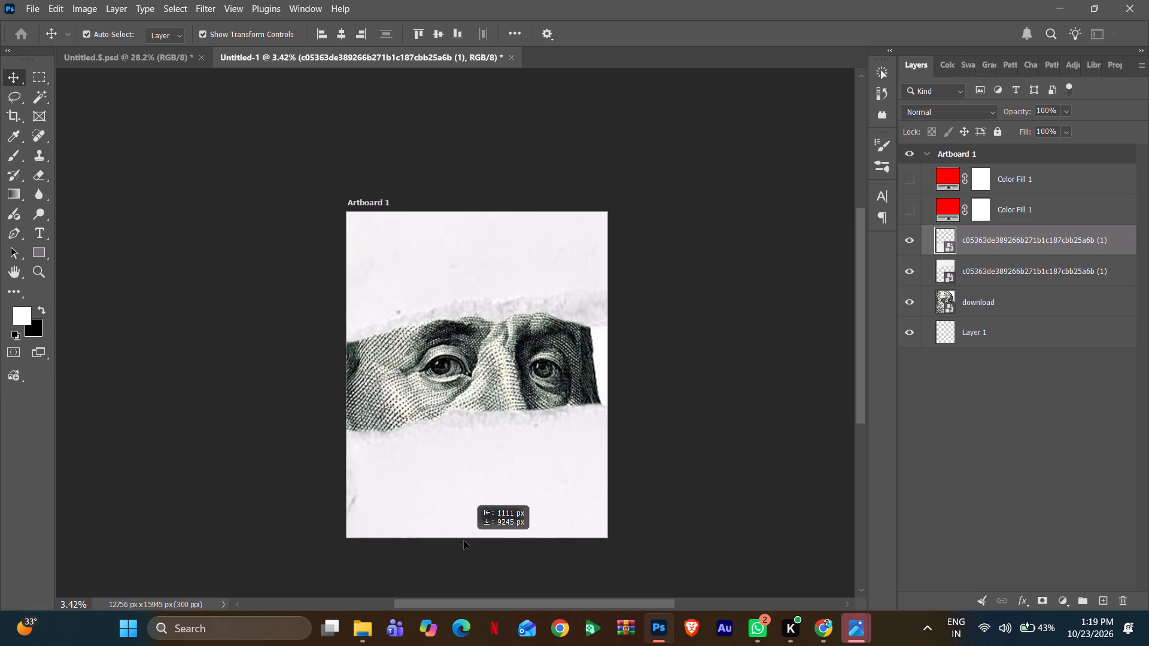
{"action": "left_click_drag", "start_coordinate": [464, 541], "coordinate": [455, 534]}
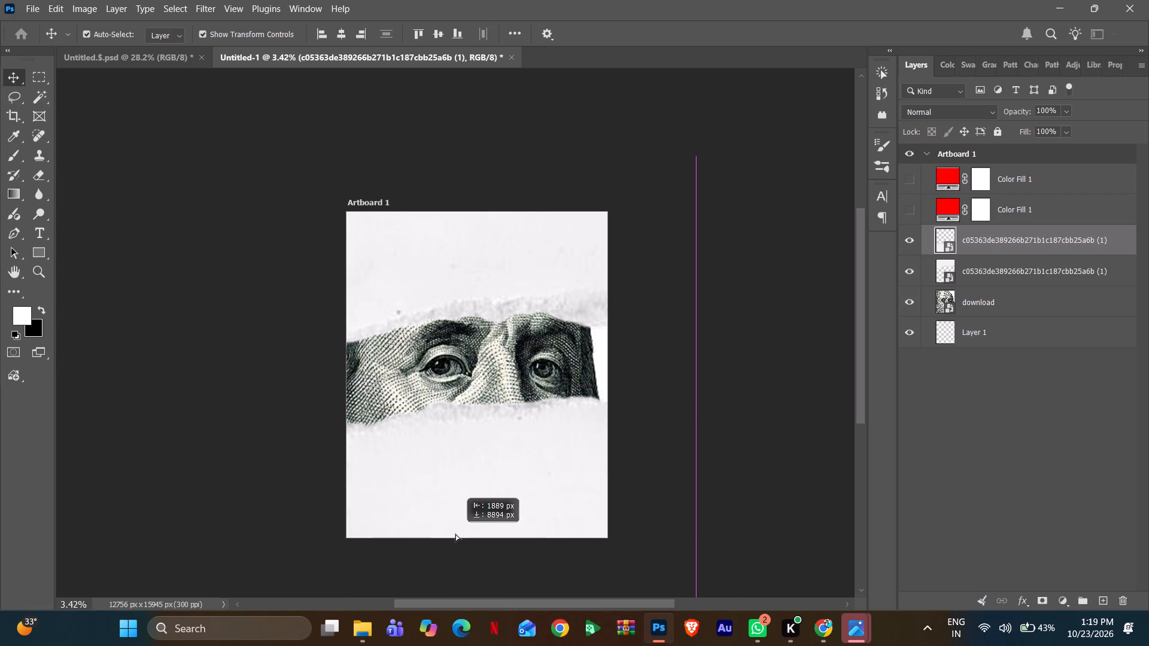
{"action": "left_click_drag", "start_coordinate": [455, 534], "coordinate": [455, 525]}
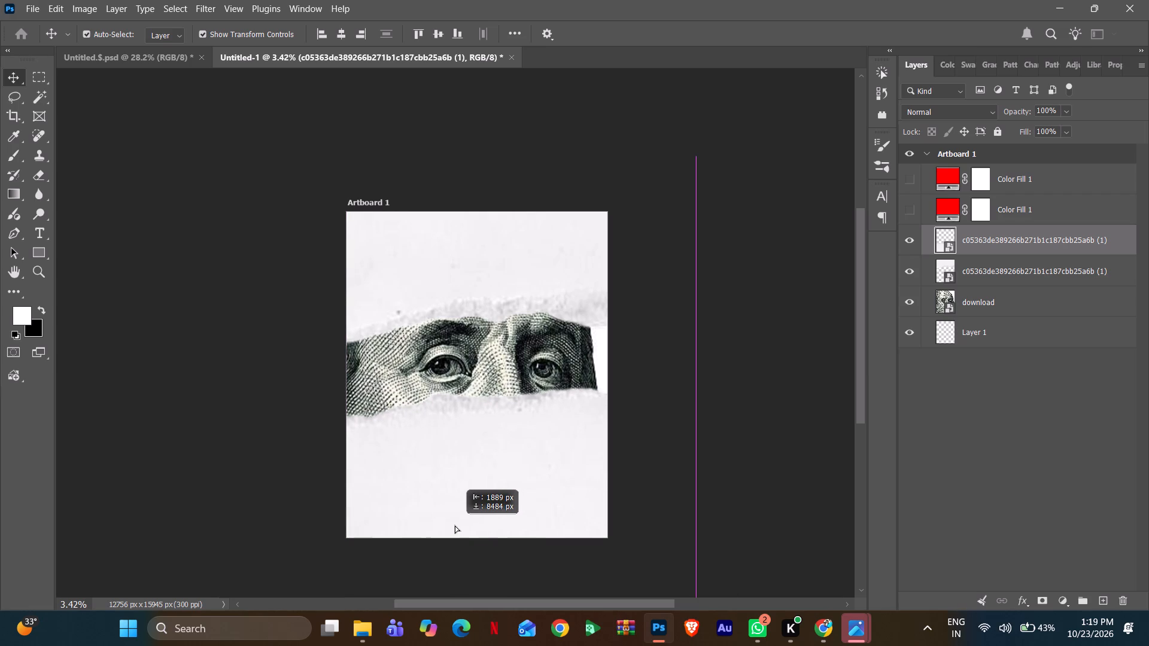
{"action": "left_click_drag", "start_coordinate": [455, 525], "coordinate": [452, 522]}
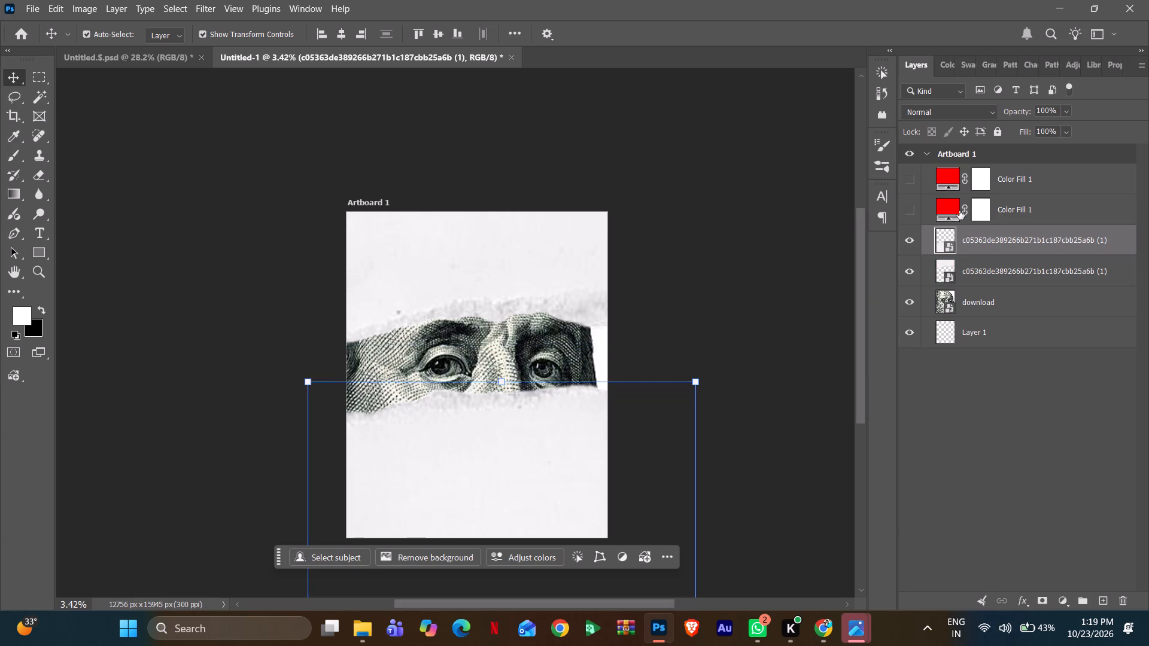
Clip one red Color Fill 1 to each torn paper layer, moving the second fill directly above the original torn paper, with both fills shown.
{"action": "left_click", "coordinate": [910, 210]}
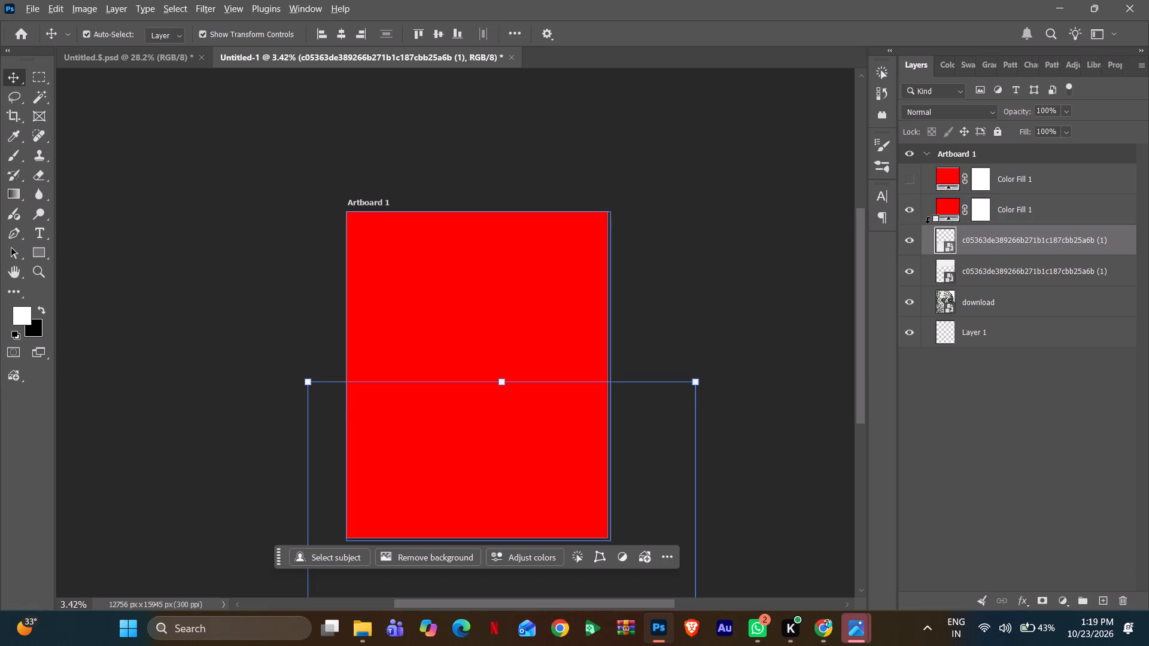
{"action": "left_click", "coordinate": [928, 223], "text": "alt"}
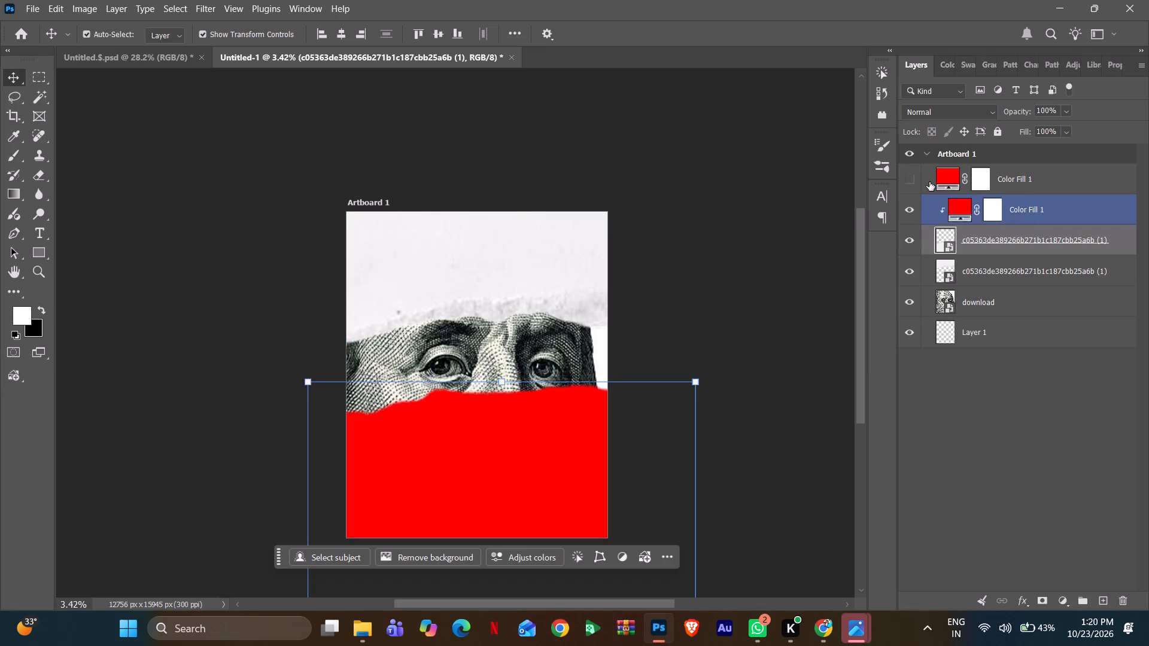
{"action": "left_click", "coordinate": [931, 191], "text": "alt"}
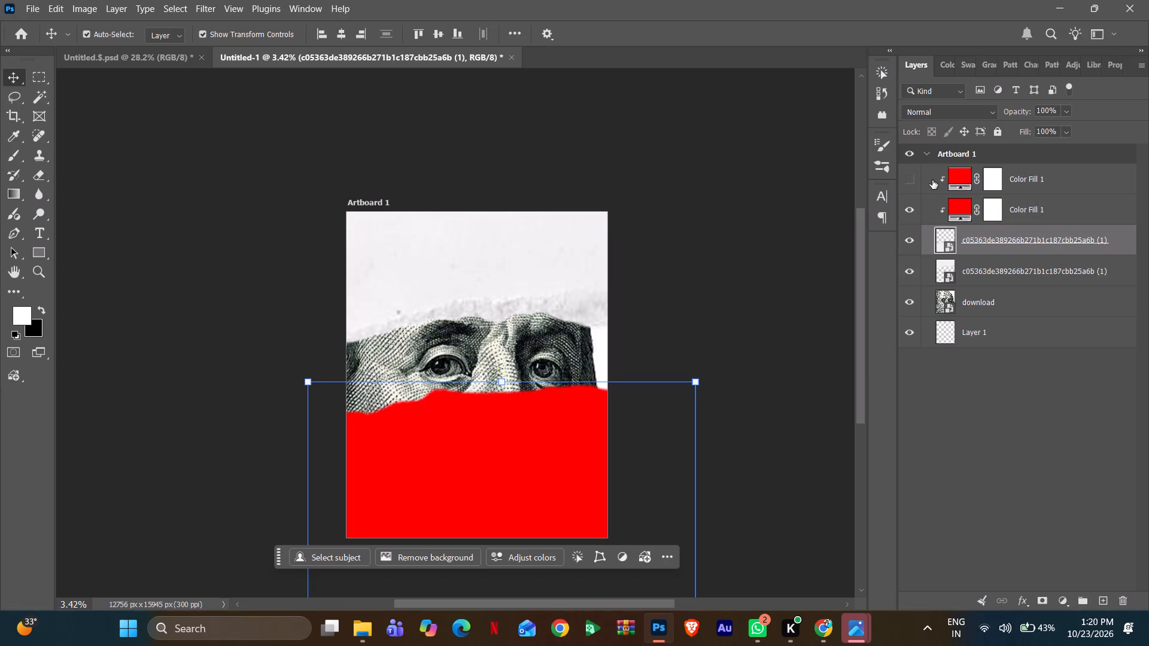
{"action": "left_click", "coordinate": [907, 178]}
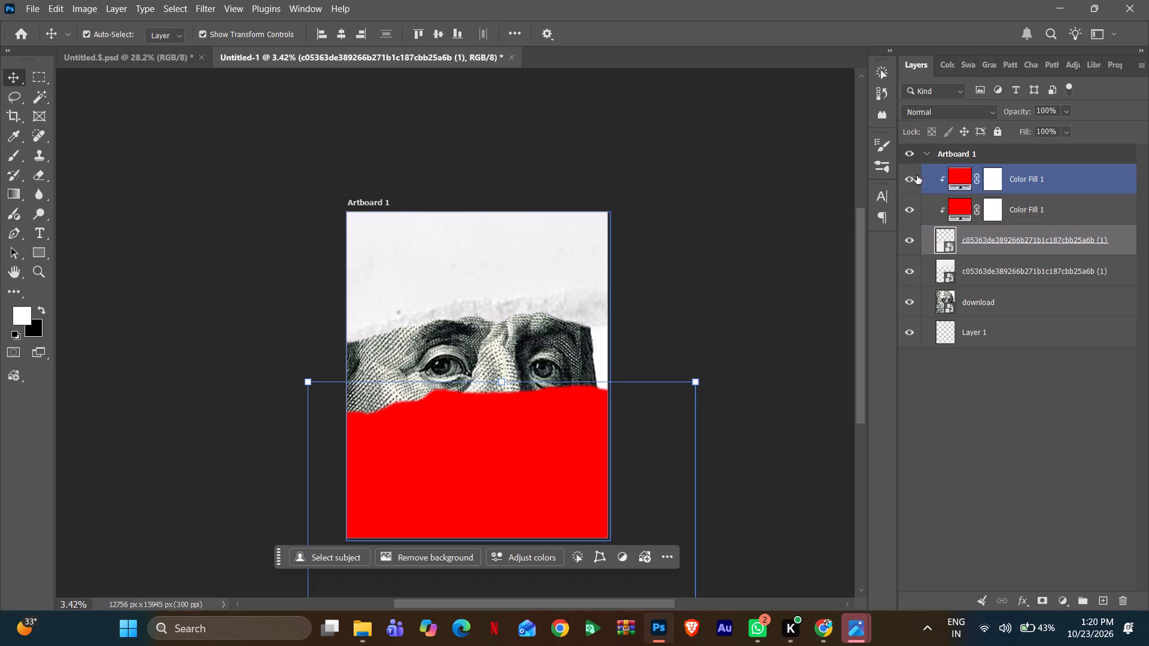
{"action": "left_click_drag", "start_coordinate": [927, 178], "coordinate": [937, 250]}
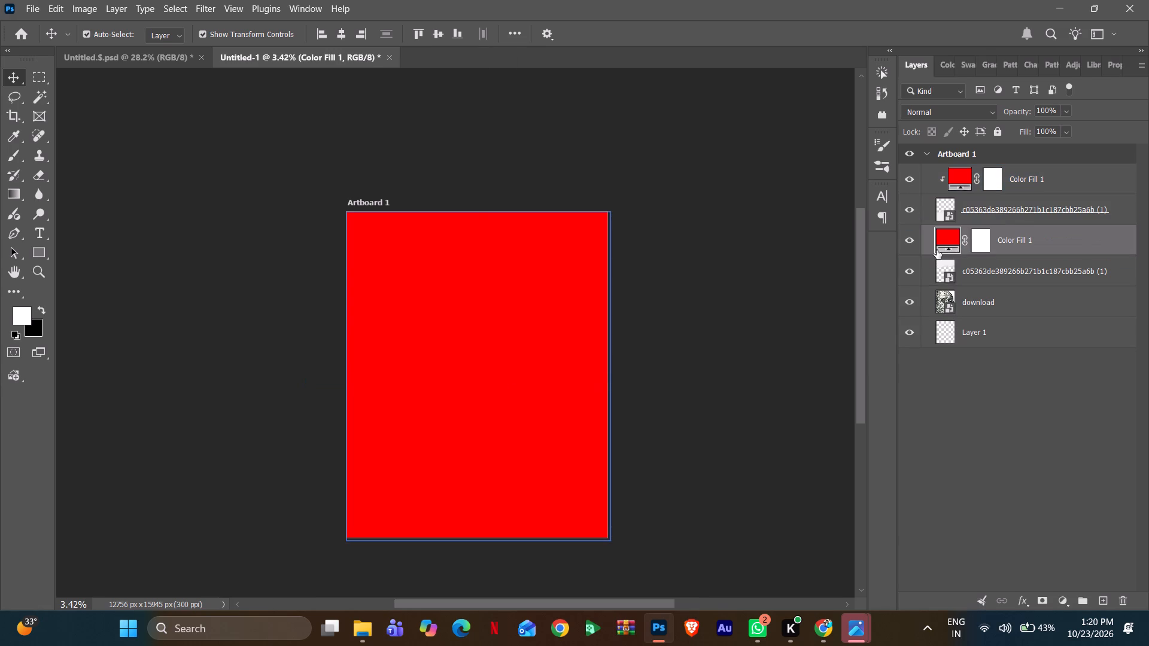
{"action": "left_click", "coordinate": [928, 254], "text": "alt"}
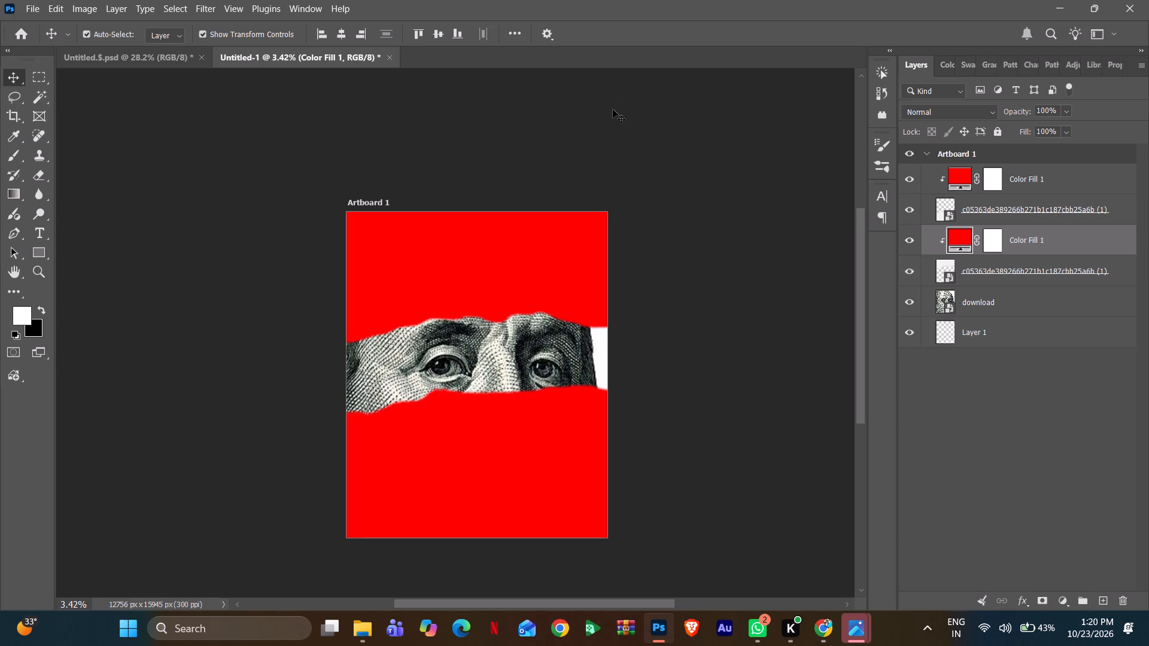
Set the blend mode of the Color Fill 1 clipped to the original torn paper to Darken.
{"action": "left_click", "coordinate": [990, 111]}
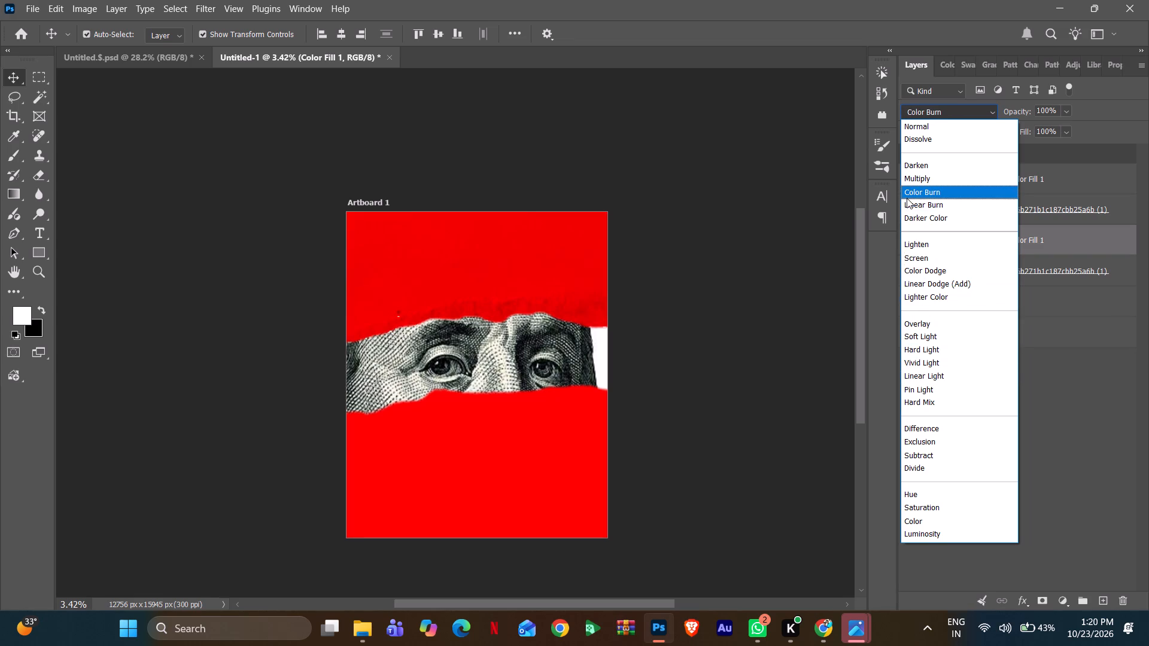
{"action": "left_click", "coordinate": [920, 163]}
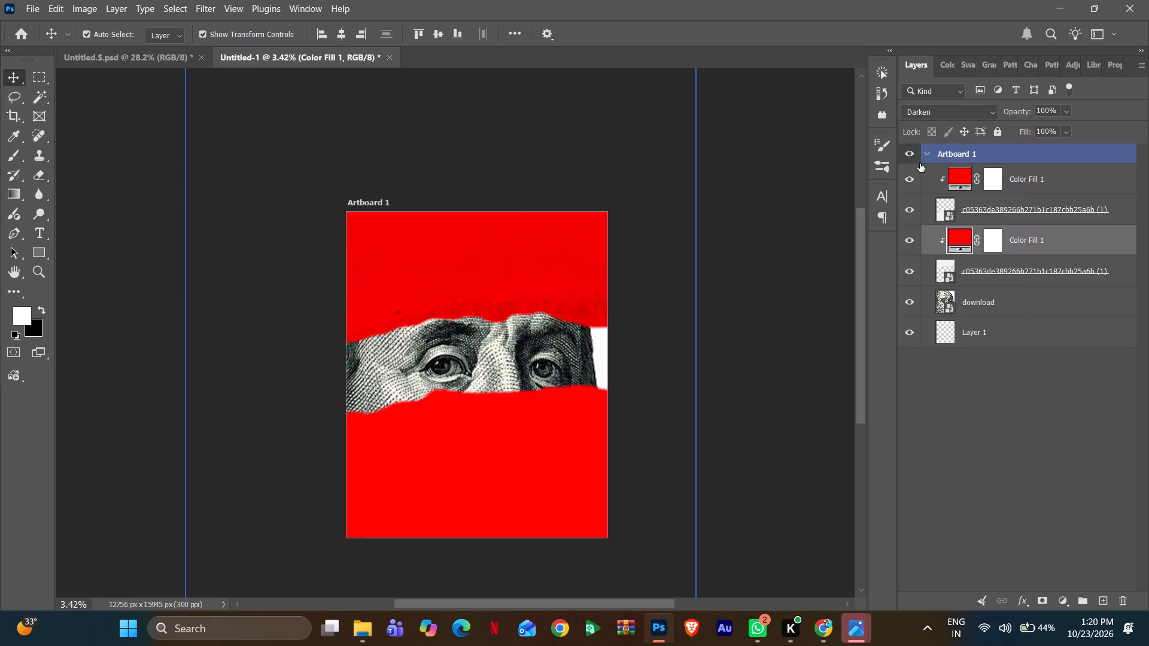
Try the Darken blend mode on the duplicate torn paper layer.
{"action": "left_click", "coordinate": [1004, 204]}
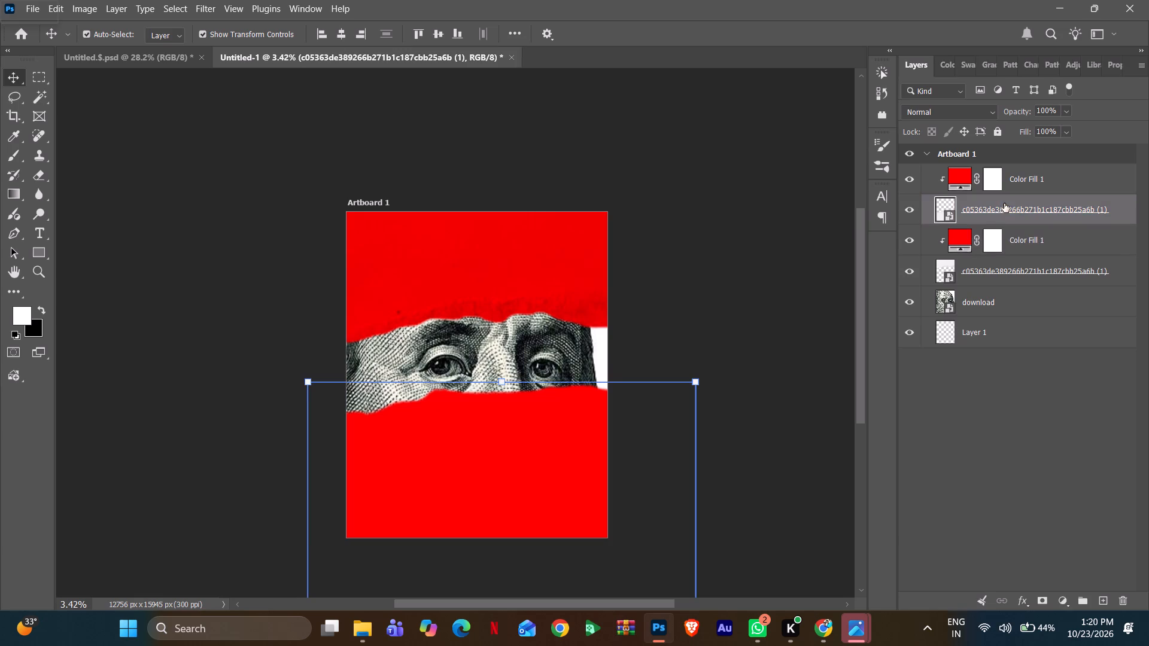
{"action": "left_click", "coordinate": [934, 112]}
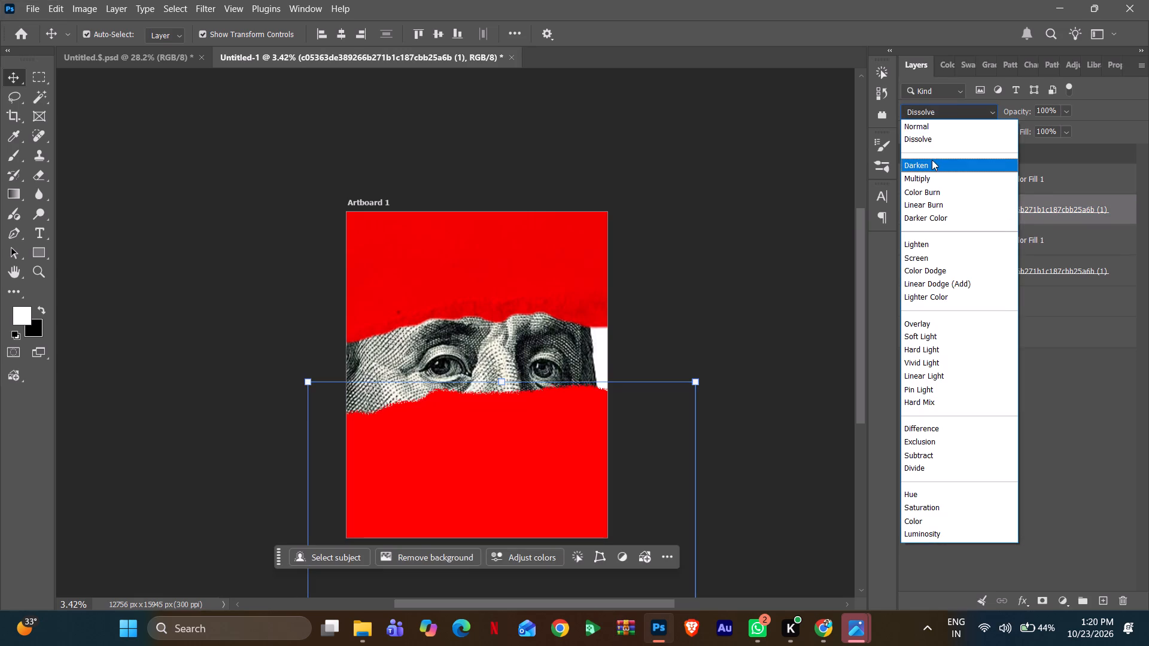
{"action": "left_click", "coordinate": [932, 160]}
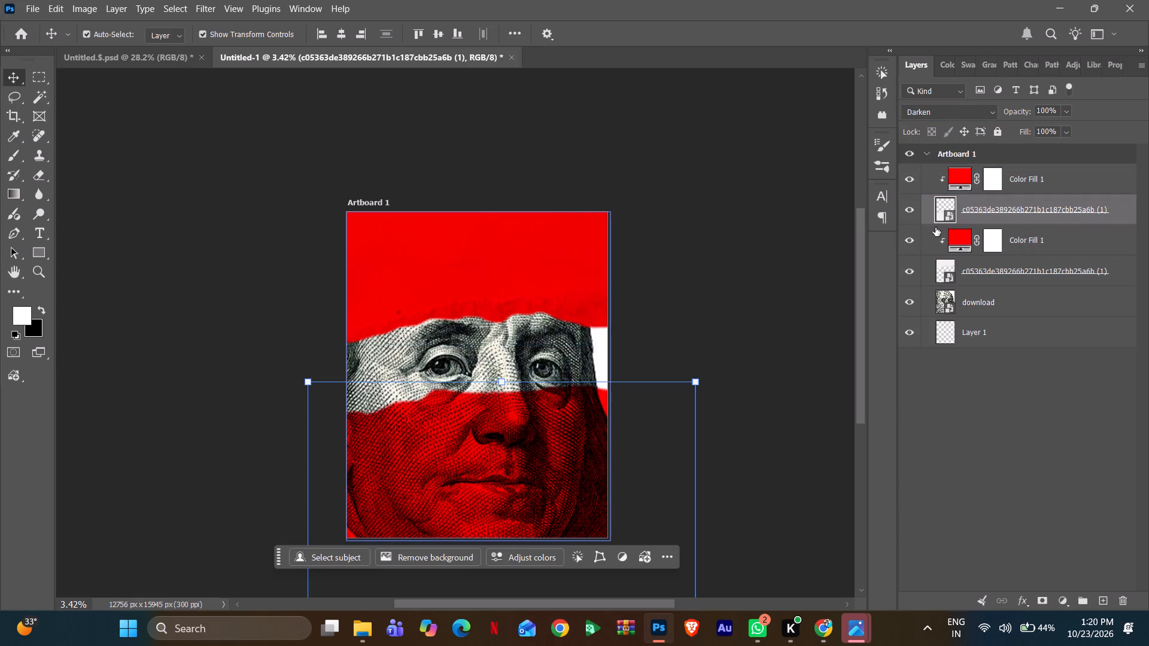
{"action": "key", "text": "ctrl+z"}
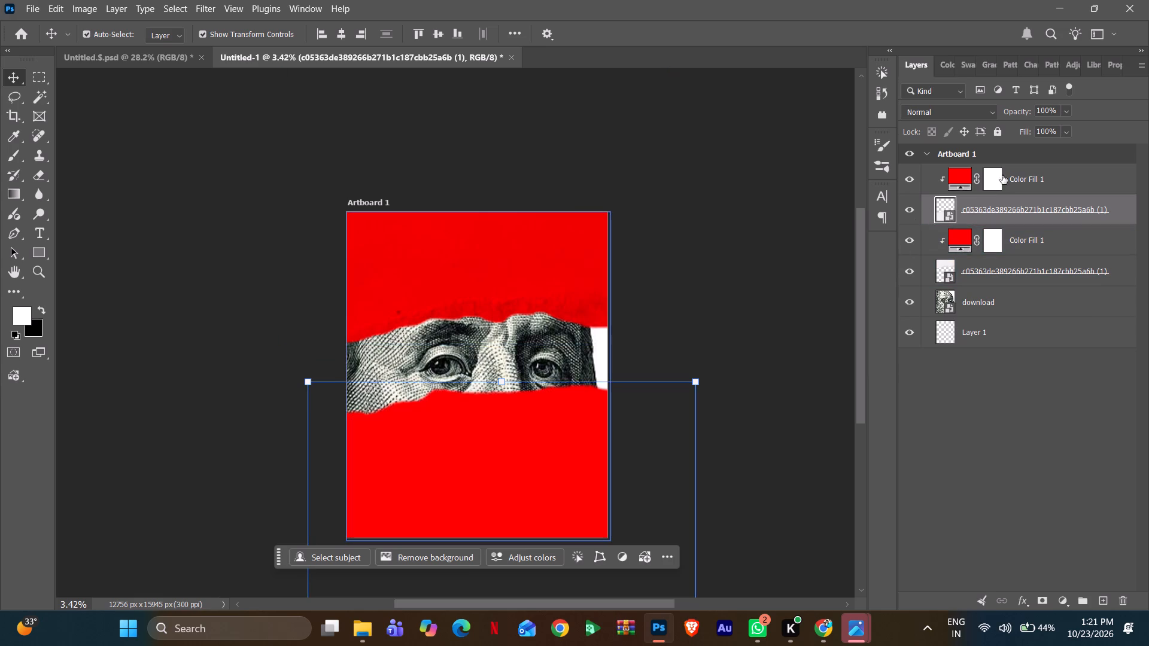
Set the topmost Color Fill 1, clipped to the duplicate torn paper, to the Darken blend mode.
{"action": "left_click", "coordinate": [1051, 179]}
{"action": "left_click", "coordinate": [957, 105]}
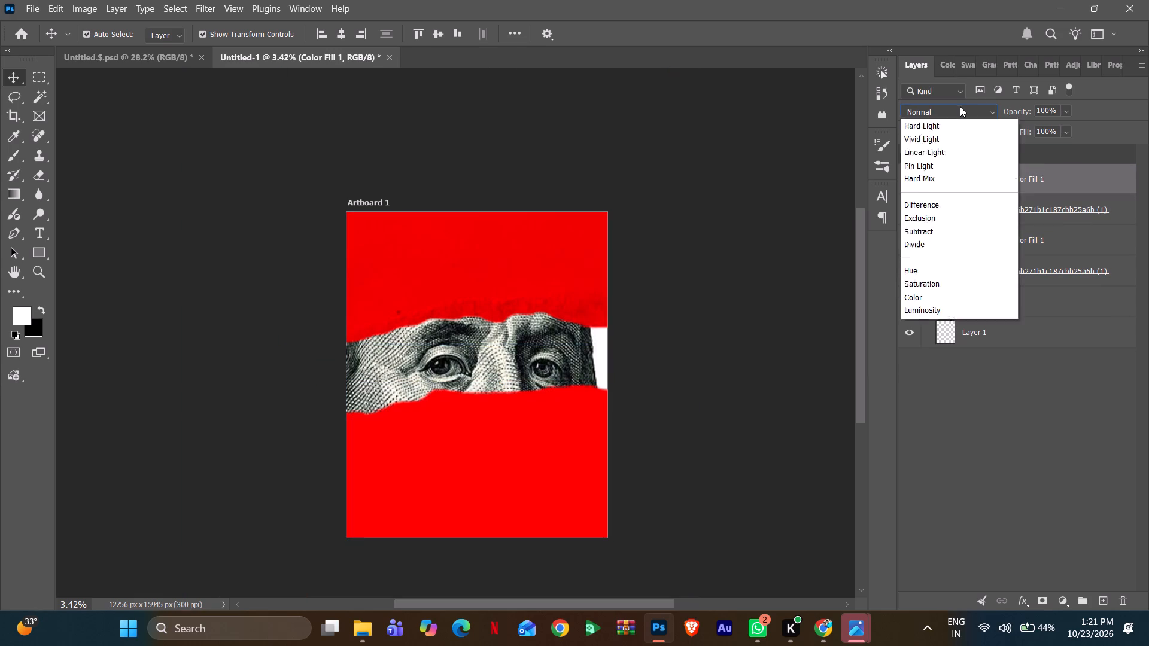
{"action": "left_click", "coordinate": [958, 160]}
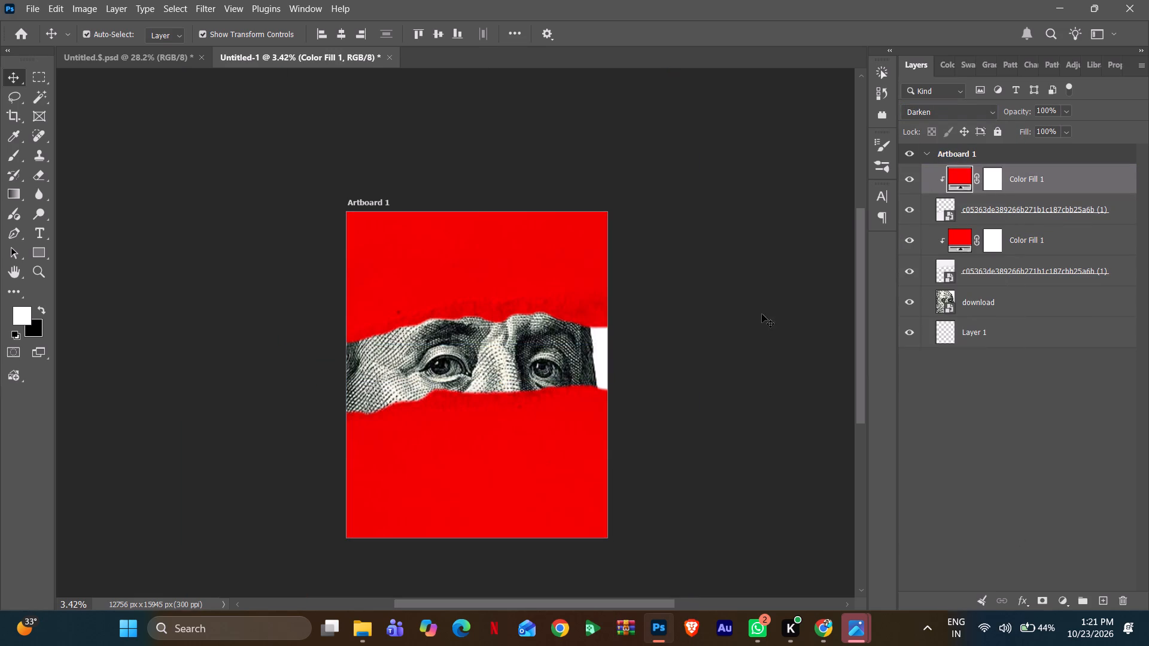
{"action": "left_click", "coordinate": [759, 324]}
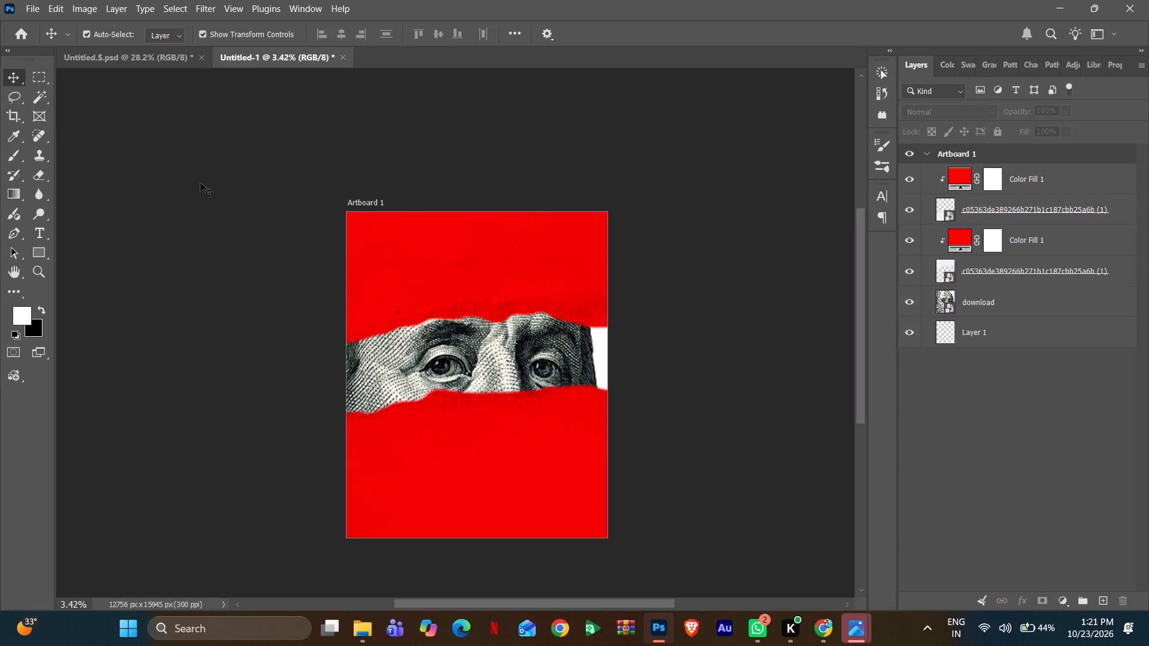
Set the Brush tool's hardness to 0% and add an empty layer at the top of Artboard 1.
{"action": "left_click", "coordinate": [10, 153]}
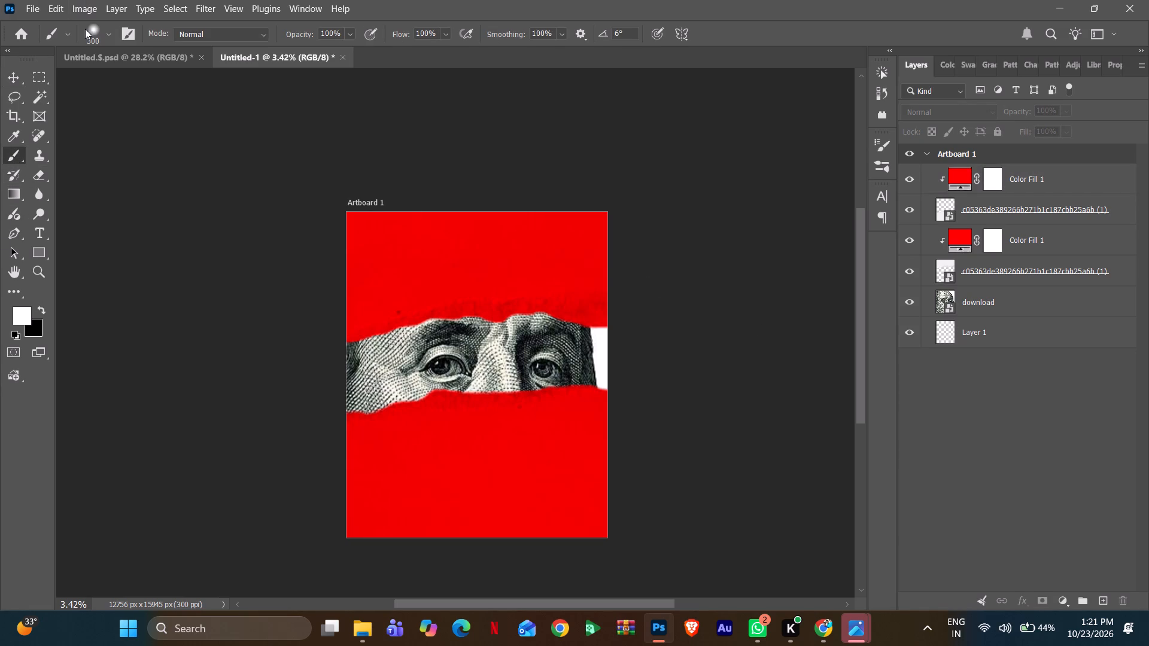
{"action": "left_click", "coordinate": [108, 32]}
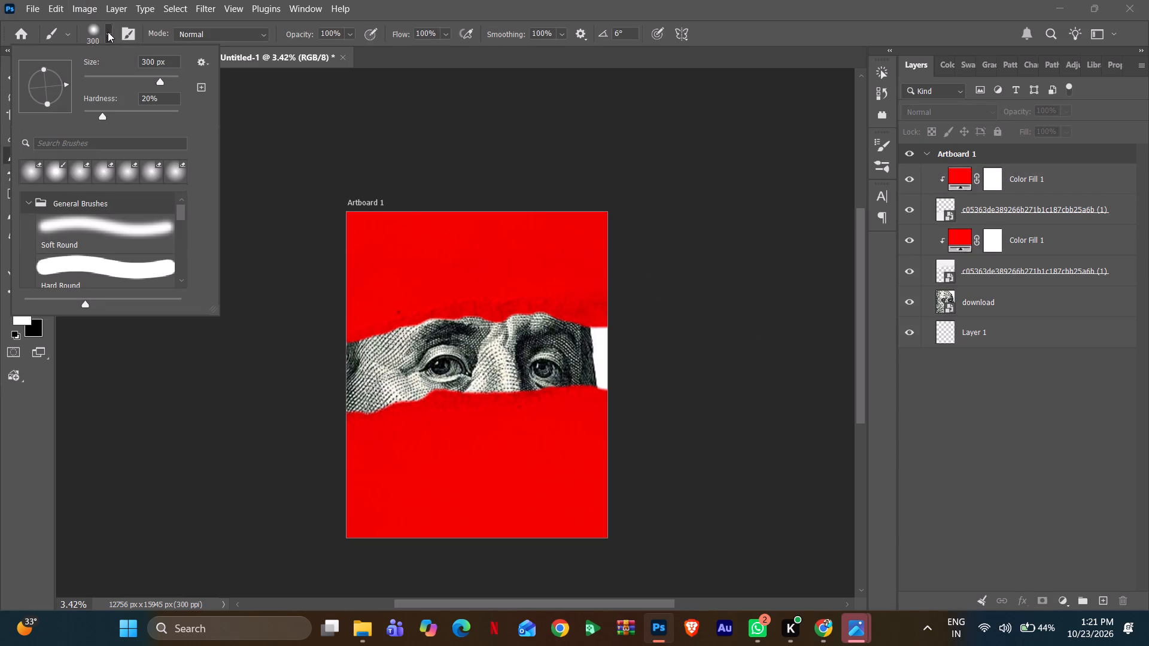
{"action": "left_click_drag", "start_coordinate": [103, 118], "coordinate": [24, 141]}
{"action": "left_click", "coordinate": [265, 124]}
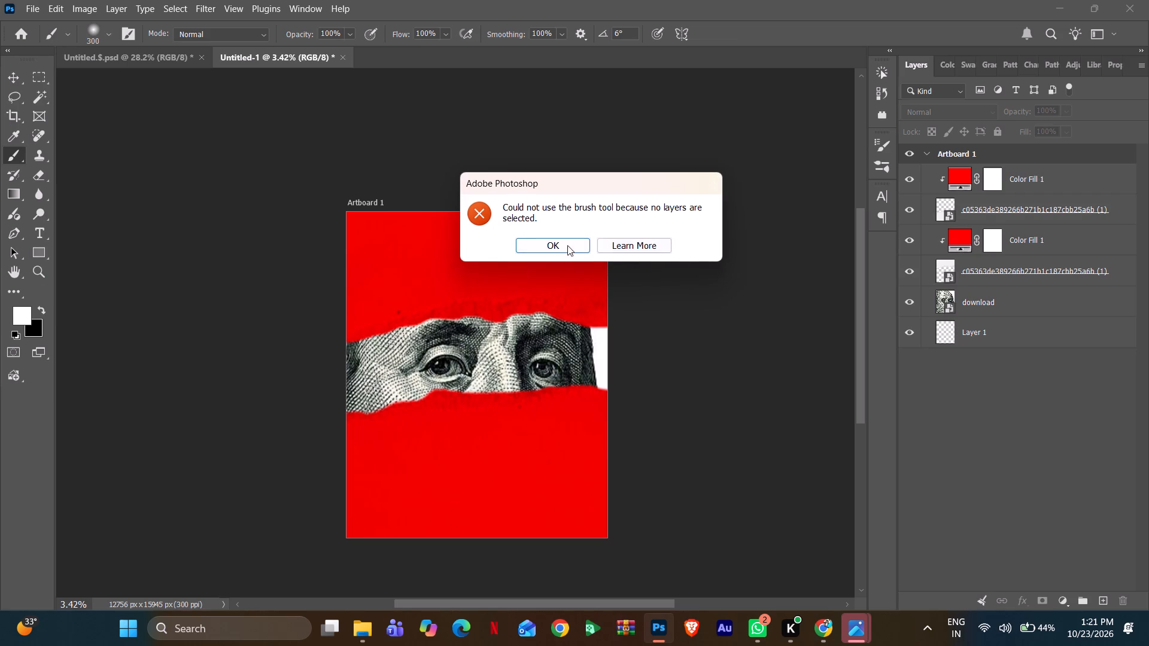
{"action": "left_click", "coordinate": [559, 246]}
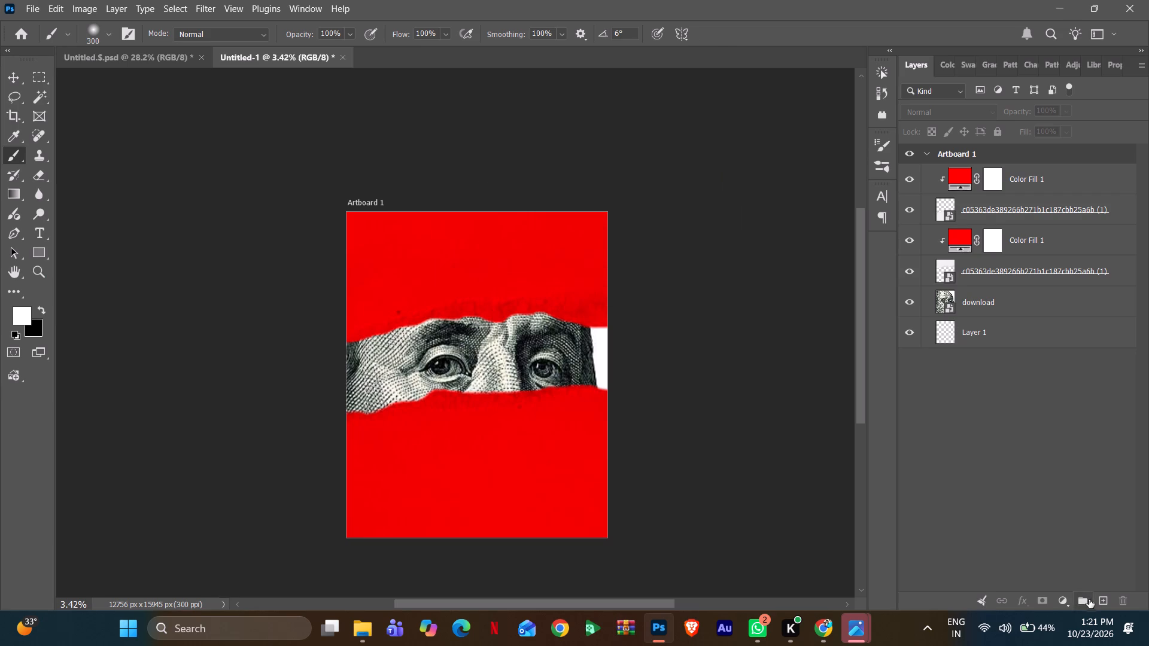
{"action": "left_click", "coordinate": [1104, 599]}
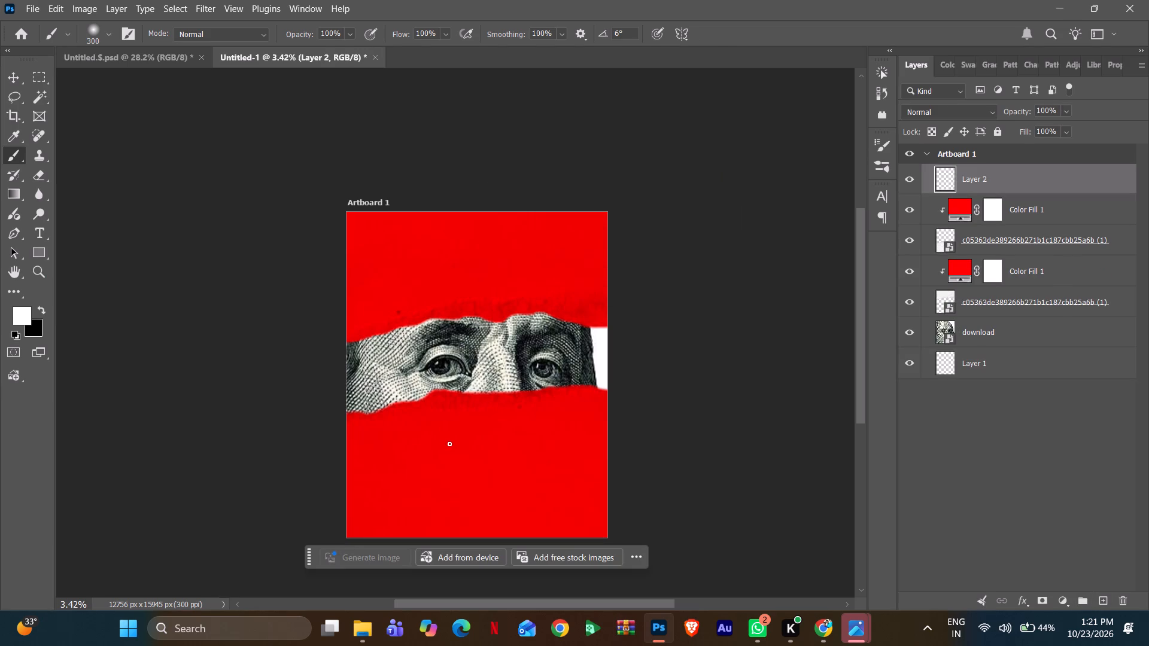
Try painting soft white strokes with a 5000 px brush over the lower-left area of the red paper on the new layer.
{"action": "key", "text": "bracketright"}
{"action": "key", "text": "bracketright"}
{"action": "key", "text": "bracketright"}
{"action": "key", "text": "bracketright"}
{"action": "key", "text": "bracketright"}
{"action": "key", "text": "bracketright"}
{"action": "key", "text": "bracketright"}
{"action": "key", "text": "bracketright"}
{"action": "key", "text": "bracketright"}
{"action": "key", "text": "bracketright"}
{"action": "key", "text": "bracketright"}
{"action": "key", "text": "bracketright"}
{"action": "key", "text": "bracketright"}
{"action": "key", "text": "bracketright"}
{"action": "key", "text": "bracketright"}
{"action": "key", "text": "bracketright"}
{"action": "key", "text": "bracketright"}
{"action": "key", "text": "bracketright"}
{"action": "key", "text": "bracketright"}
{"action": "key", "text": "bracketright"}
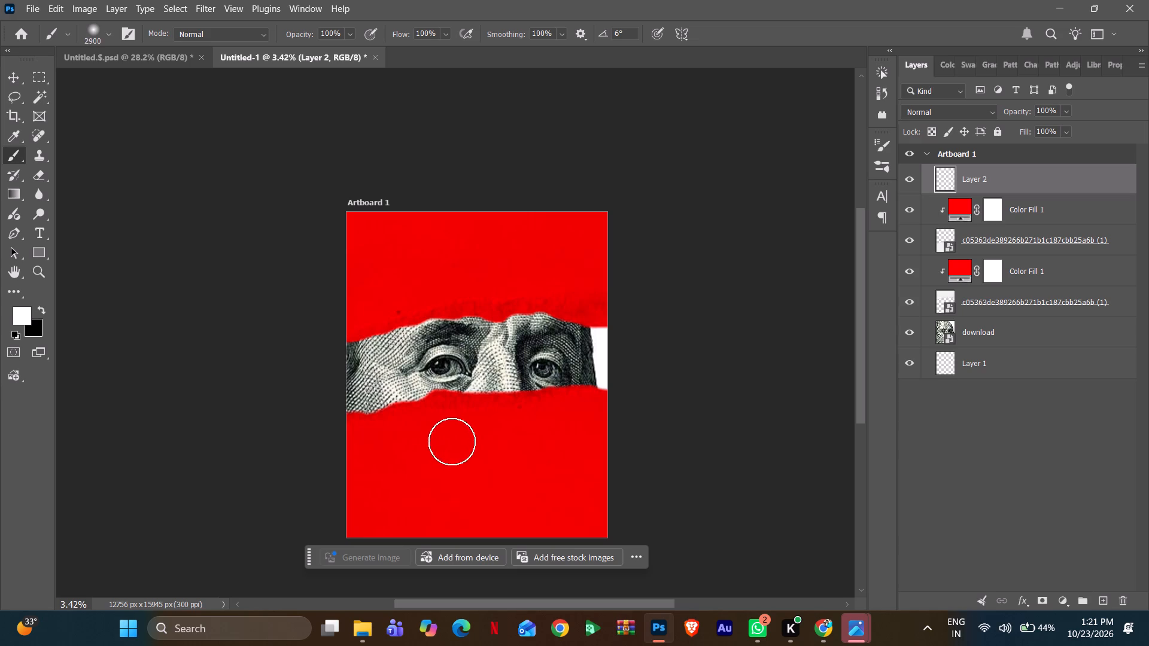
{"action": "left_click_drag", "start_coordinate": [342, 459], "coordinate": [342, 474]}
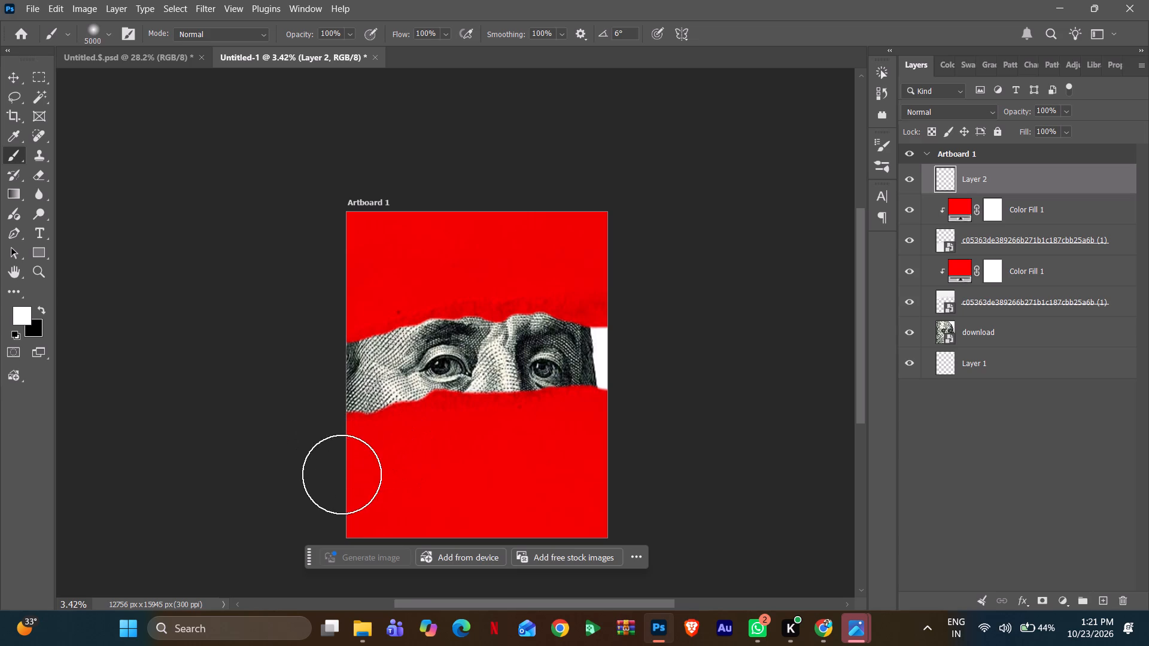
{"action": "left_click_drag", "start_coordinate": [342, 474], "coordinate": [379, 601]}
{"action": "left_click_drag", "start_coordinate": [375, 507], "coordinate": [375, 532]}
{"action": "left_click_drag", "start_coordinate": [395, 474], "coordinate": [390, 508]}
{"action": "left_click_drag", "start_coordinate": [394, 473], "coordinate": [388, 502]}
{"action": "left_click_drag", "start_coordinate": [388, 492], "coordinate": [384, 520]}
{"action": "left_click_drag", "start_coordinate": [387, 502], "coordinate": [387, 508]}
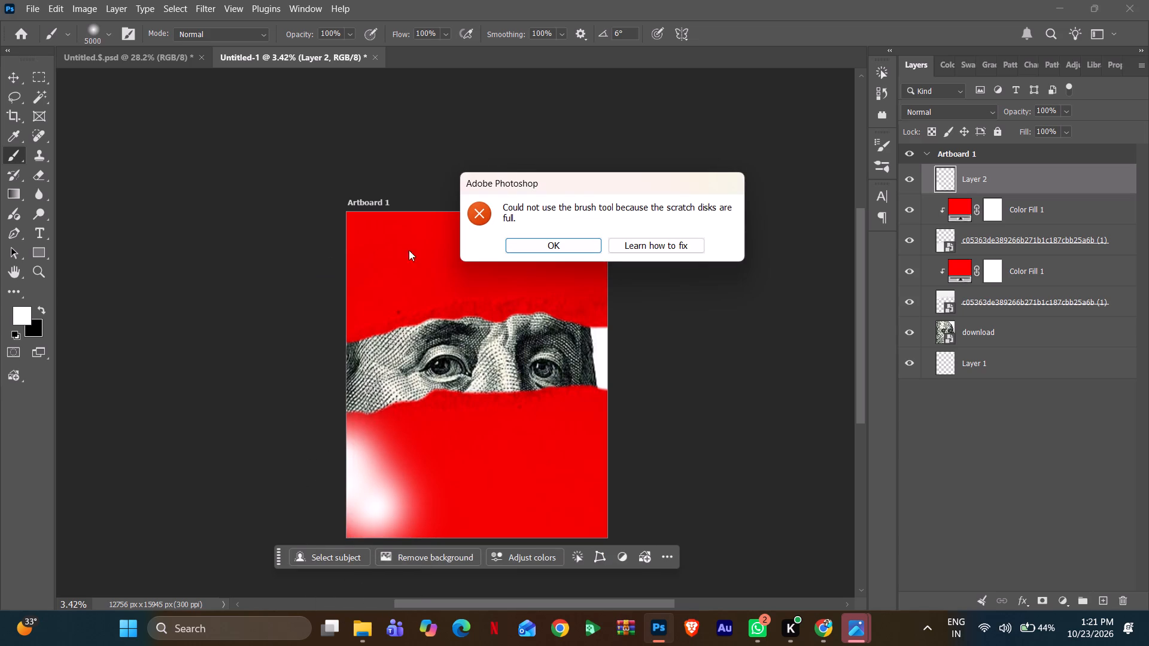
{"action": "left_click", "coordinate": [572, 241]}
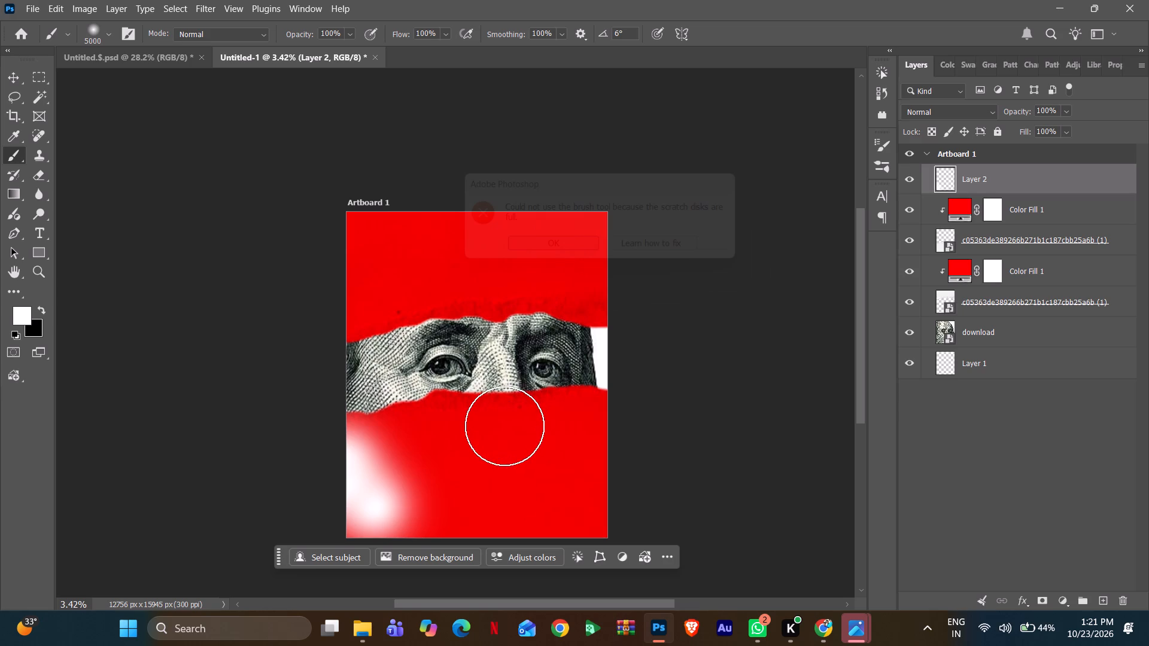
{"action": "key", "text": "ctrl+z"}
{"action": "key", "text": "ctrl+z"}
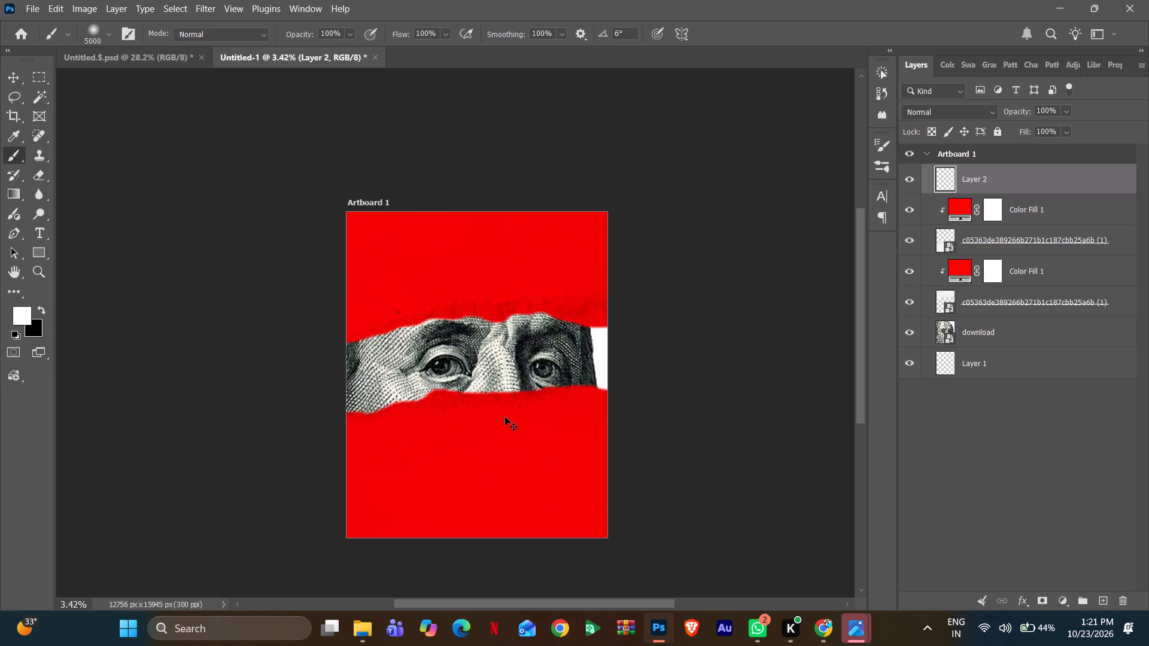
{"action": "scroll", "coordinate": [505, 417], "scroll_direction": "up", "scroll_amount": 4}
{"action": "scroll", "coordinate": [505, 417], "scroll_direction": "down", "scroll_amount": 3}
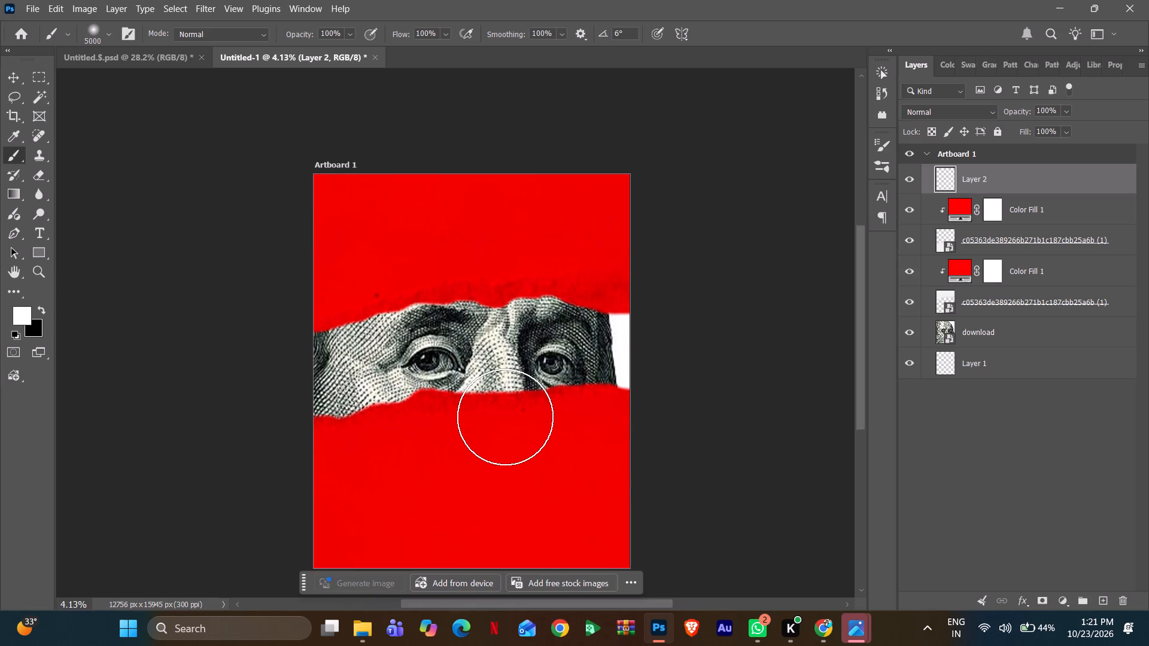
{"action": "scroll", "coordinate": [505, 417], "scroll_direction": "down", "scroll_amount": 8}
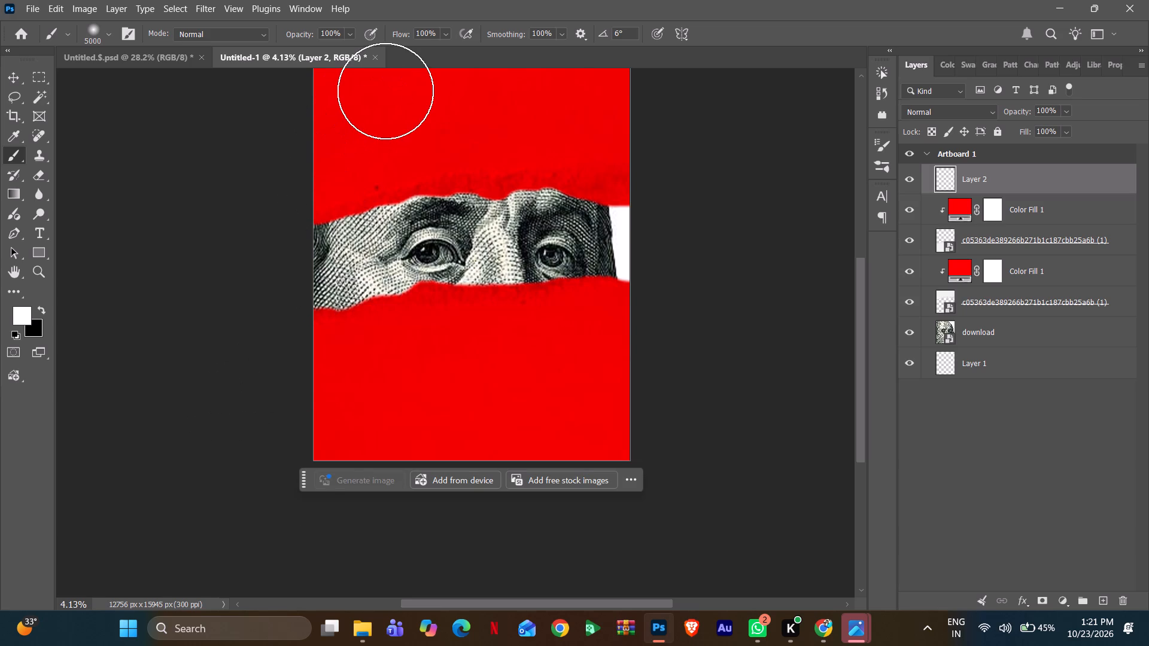
Swap the brush's foreground colour to black and lower the brush opacity to 69%.
{"action": "scroll", "coordinate": [385, 97], "scroll_direction": "down", "scroll_amount": 4}
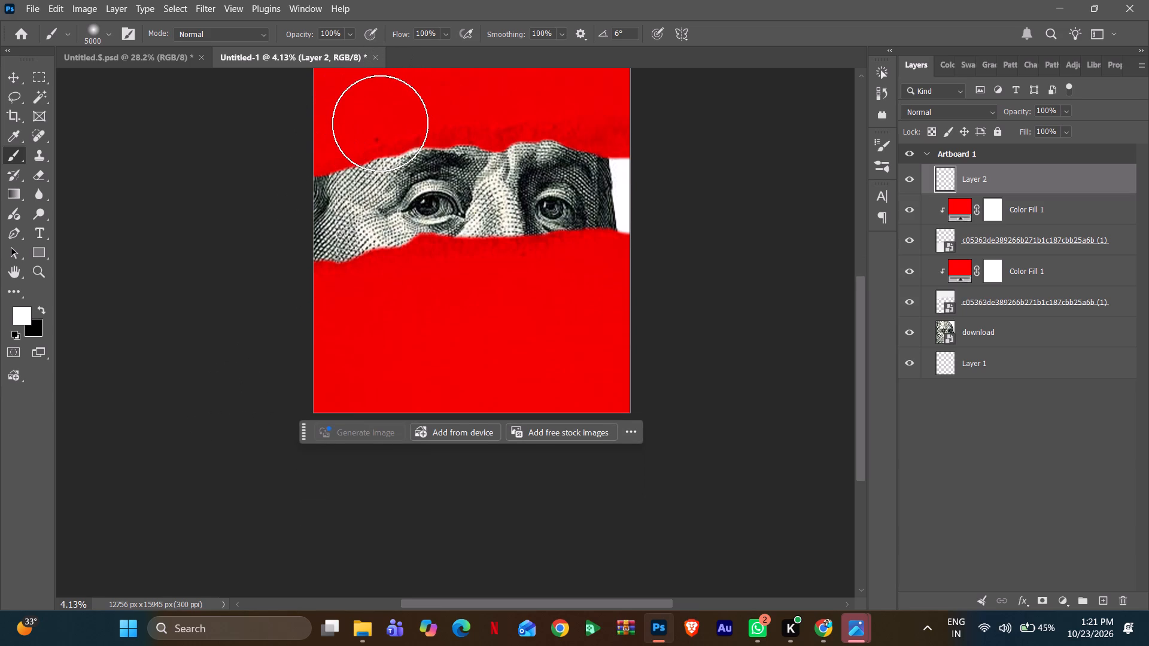
{"action": "left_click", "coordinate": [40, 308]}
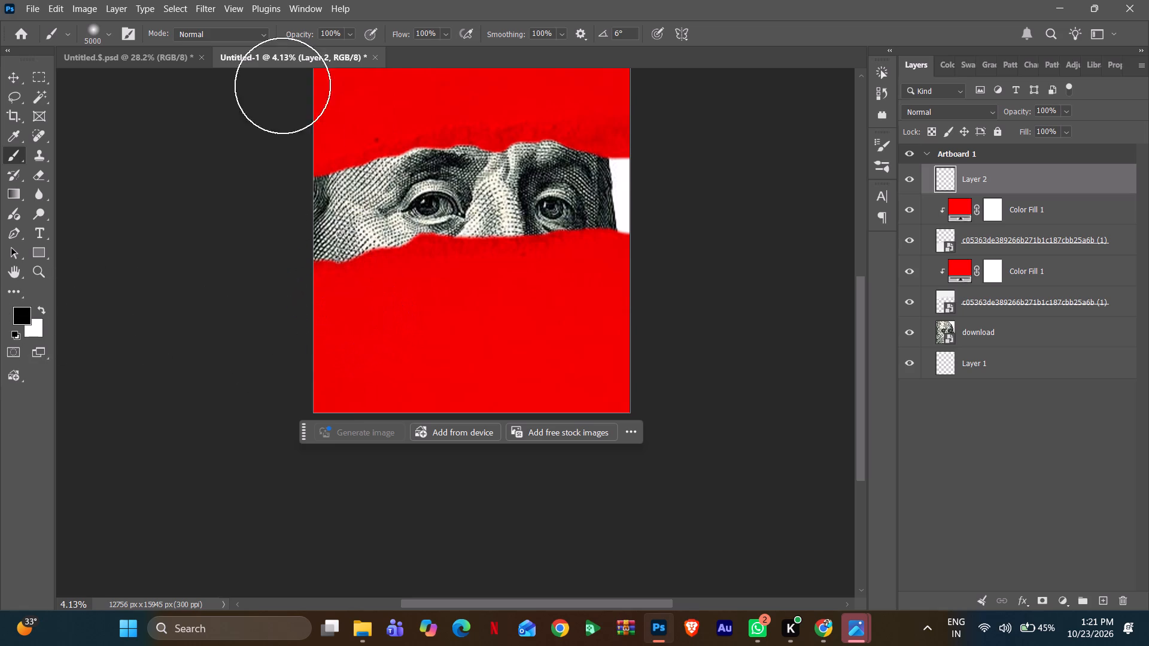
{"action": "left_click_drag", "start_coordinate": [305, 33], "coordinate": [281, 40]}
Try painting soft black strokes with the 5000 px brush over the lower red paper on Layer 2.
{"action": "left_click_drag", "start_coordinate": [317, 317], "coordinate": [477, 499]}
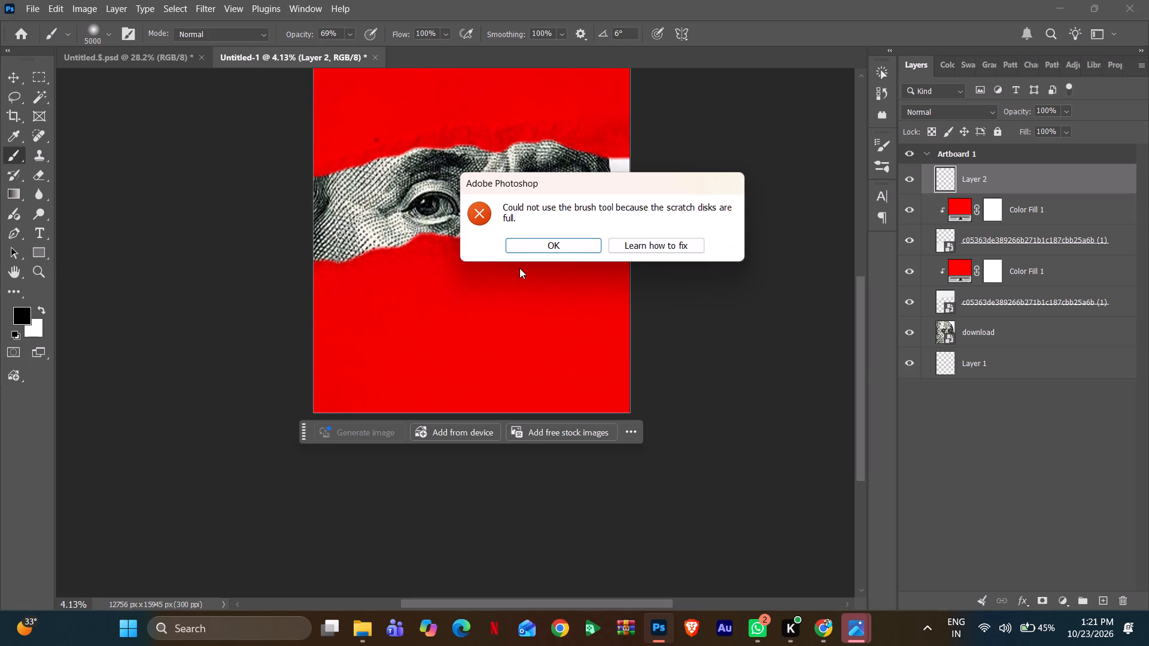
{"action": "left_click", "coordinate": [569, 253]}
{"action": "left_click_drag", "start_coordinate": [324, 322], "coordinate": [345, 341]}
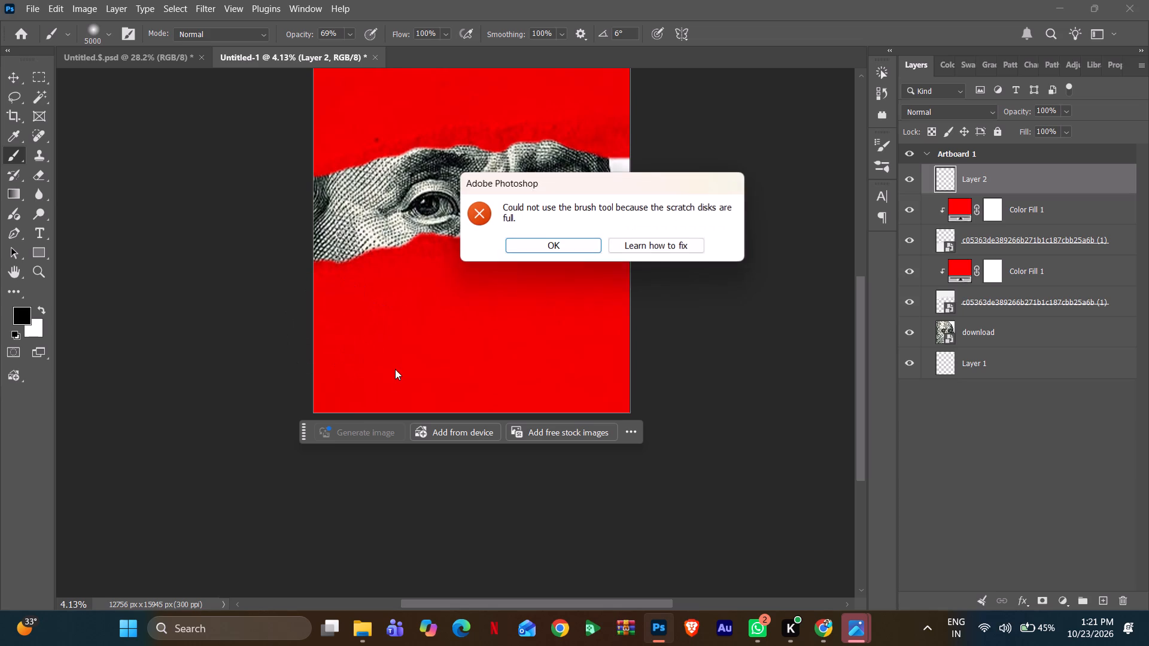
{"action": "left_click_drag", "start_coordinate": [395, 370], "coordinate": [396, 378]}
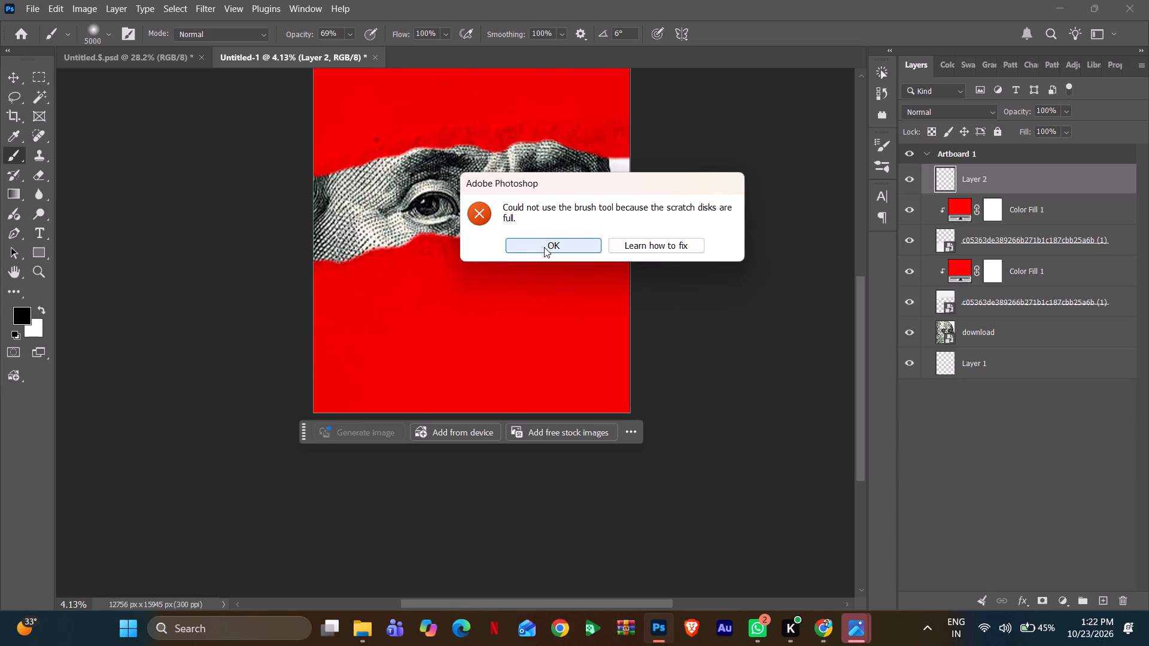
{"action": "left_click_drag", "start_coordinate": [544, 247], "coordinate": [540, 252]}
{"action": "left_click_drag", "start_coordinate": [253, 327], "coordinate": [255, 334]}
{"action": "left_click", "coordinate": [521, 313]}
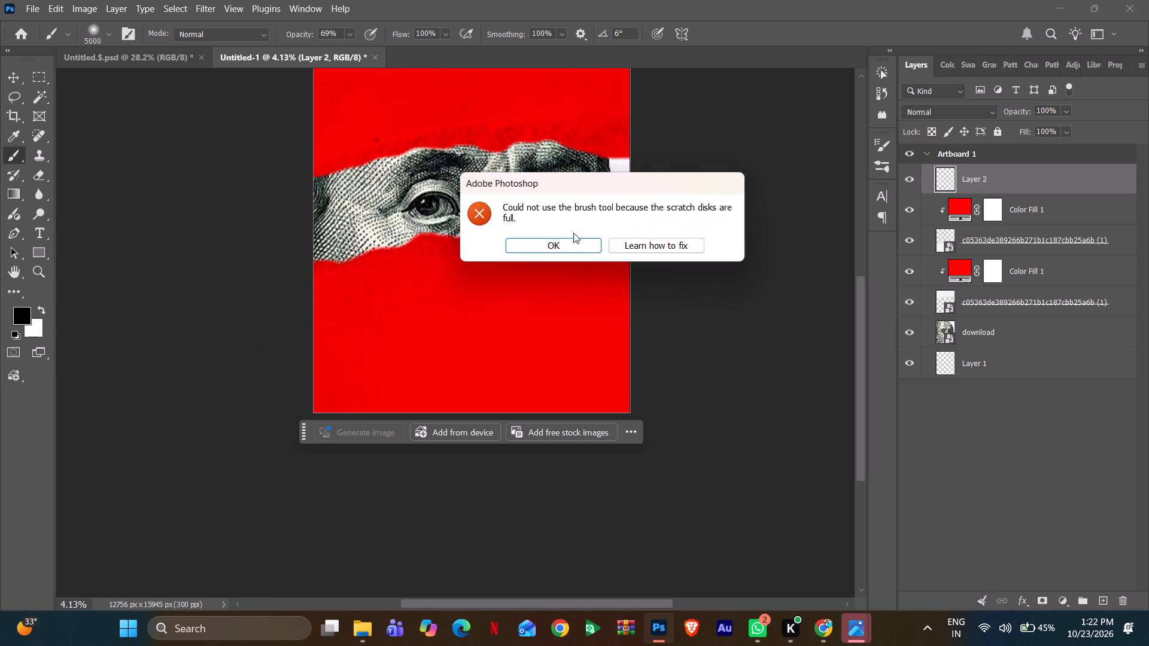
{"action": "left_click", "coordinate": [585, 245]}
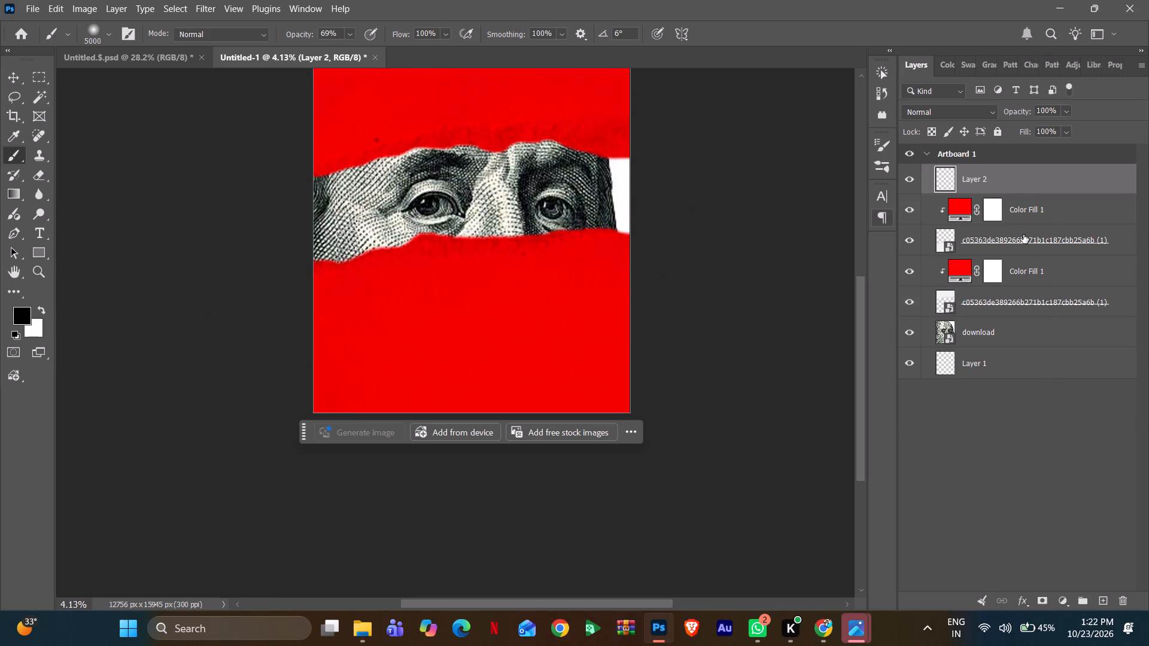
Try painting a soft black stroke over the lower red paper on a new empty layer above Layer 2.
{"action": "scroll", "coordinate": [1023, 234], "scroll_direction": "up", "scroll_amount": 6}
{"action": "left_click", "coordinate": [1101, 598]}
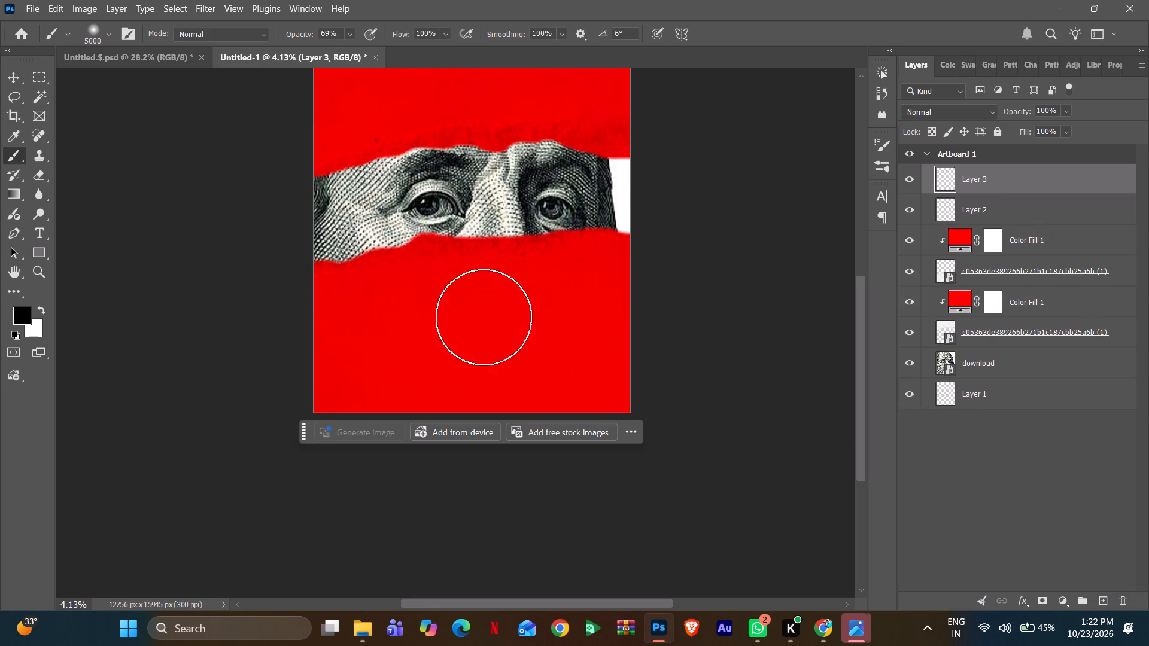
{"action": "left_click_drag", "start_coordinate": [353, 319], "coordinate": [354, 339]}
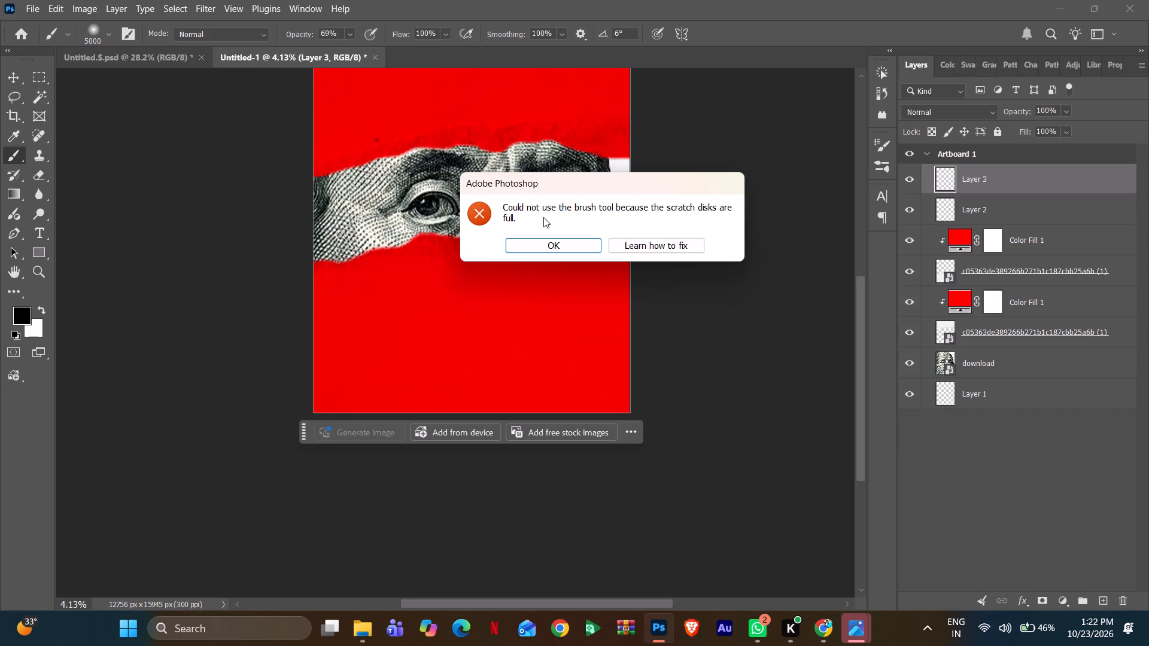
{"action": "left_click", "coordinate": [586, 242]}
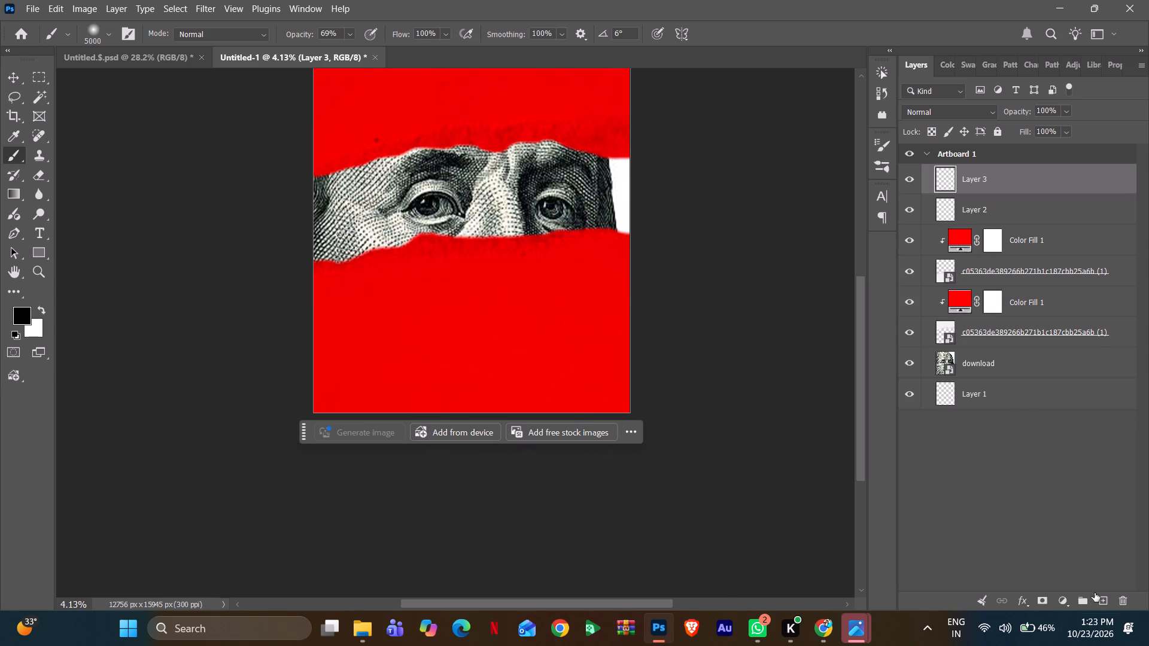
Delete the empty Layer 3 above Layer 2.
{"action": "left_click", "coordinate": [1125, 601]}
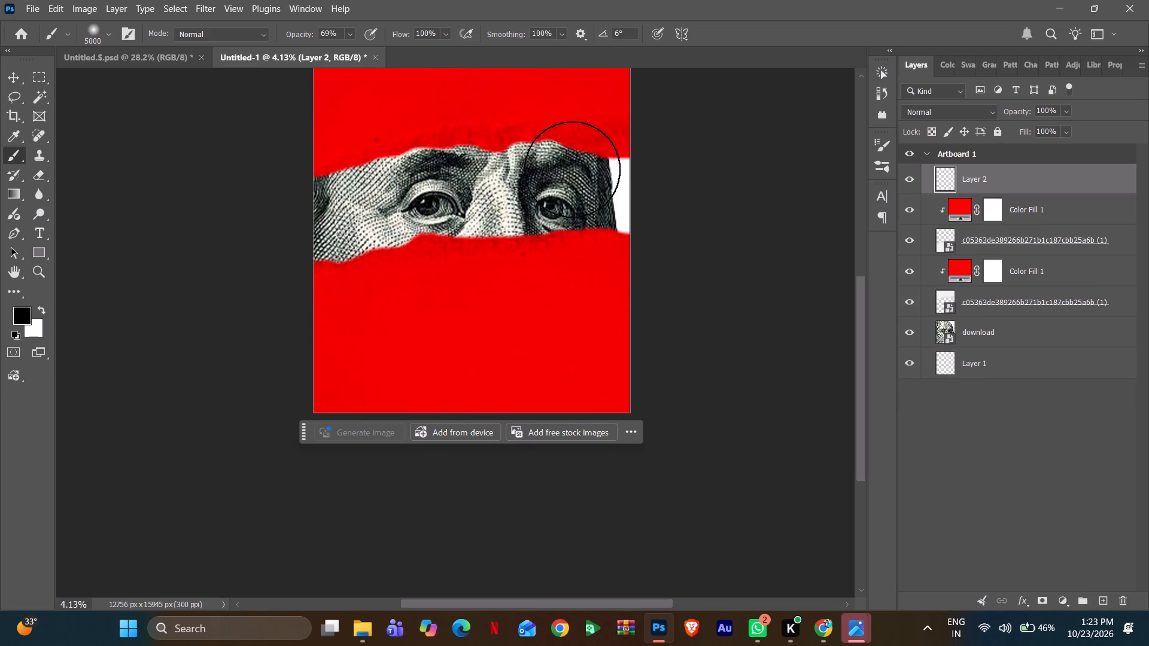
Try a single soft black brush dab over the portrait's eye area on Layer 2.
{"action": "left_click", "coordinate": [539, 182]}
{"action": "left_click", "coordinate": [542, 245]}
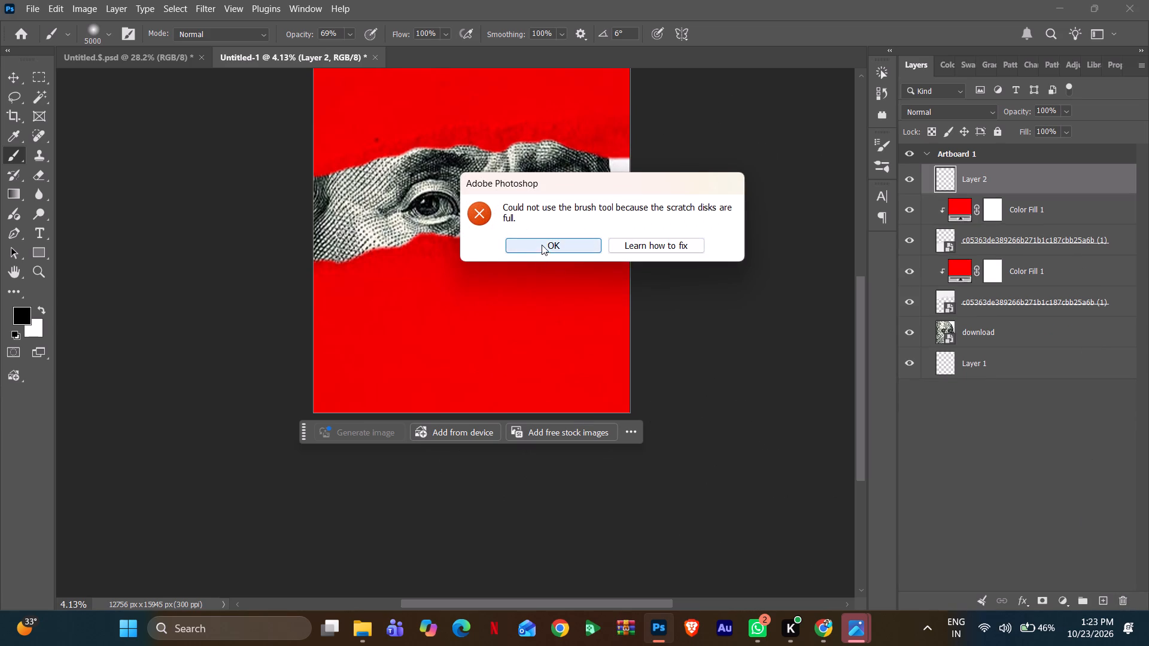
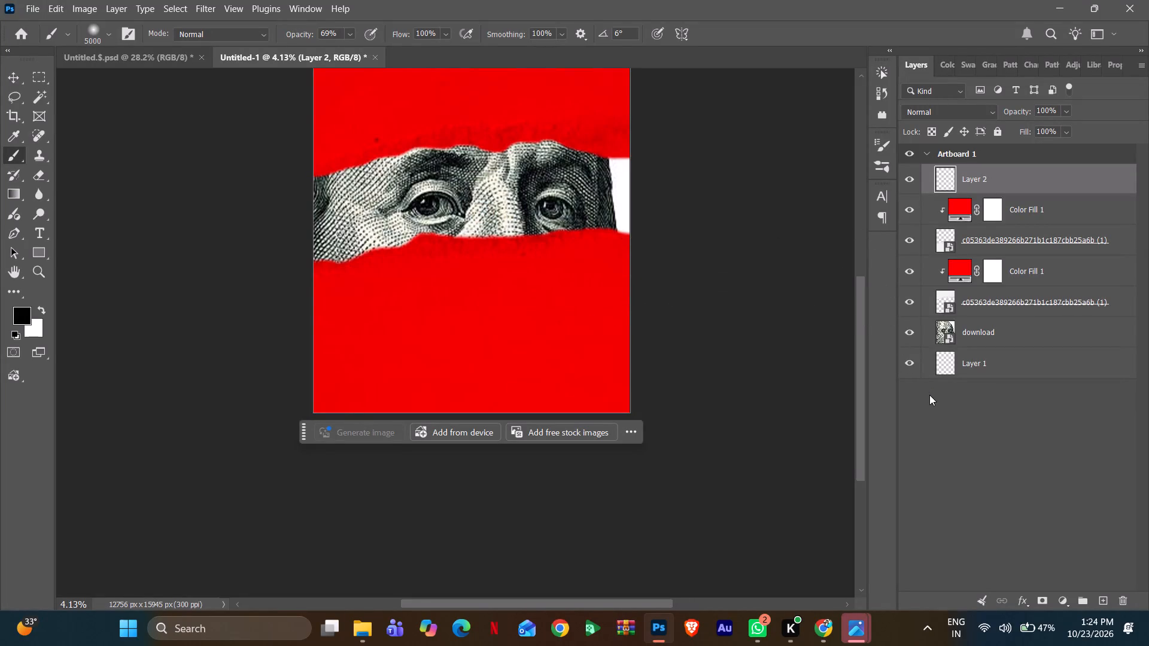
Rasterize the smart object layer of the lower torn paper, beneath the upper Color Fill 1 layer.
{"action": "double_click", "coordinate": [1002, 234]}
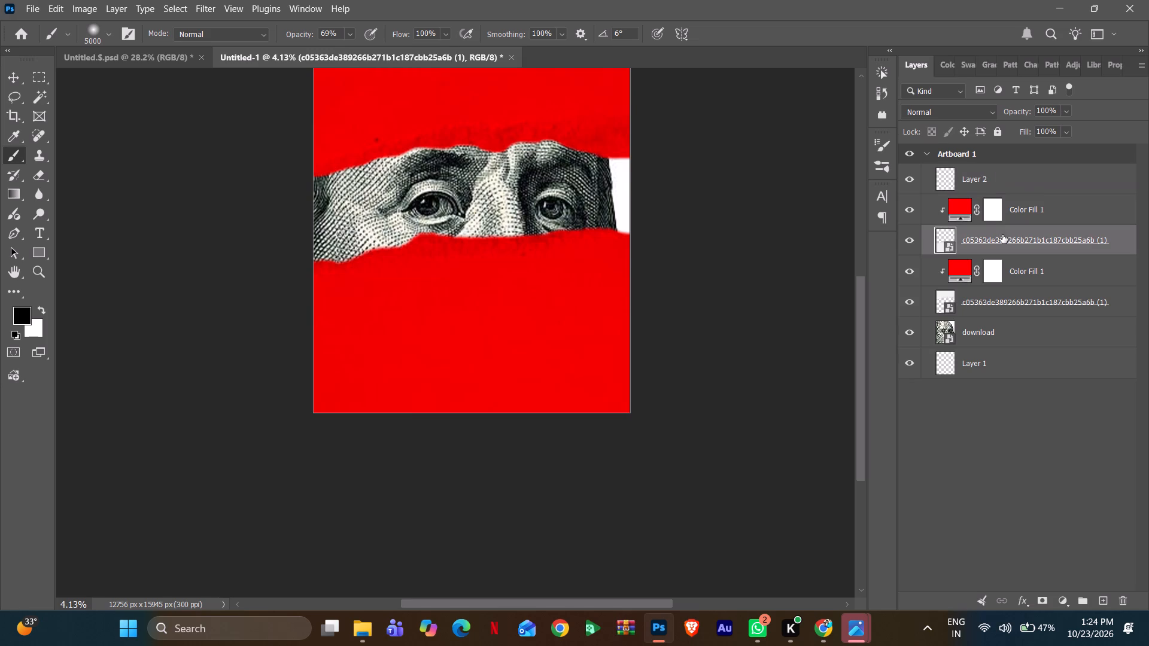
{"action": "left_click", "coordinate": [1132, 239]}
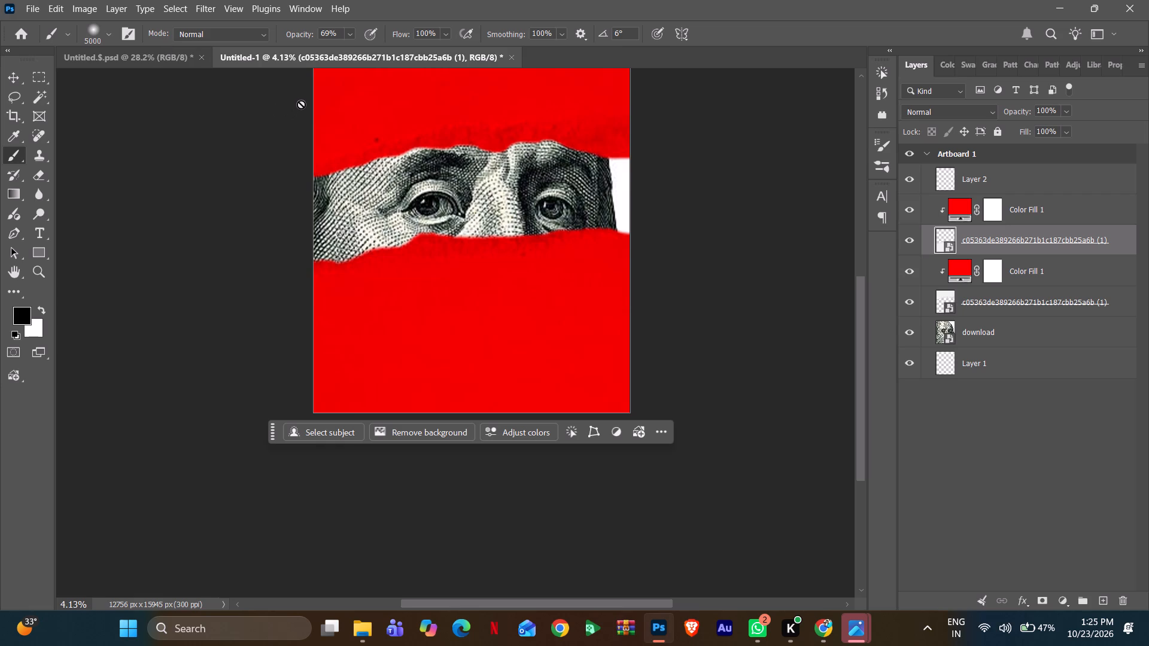
{"action": "scroll", "coordinate": [445, 130], "scroll_direction": "up", "scroll_amount": 5}
{"action": "left_click", "coordinate": [454, 139]}
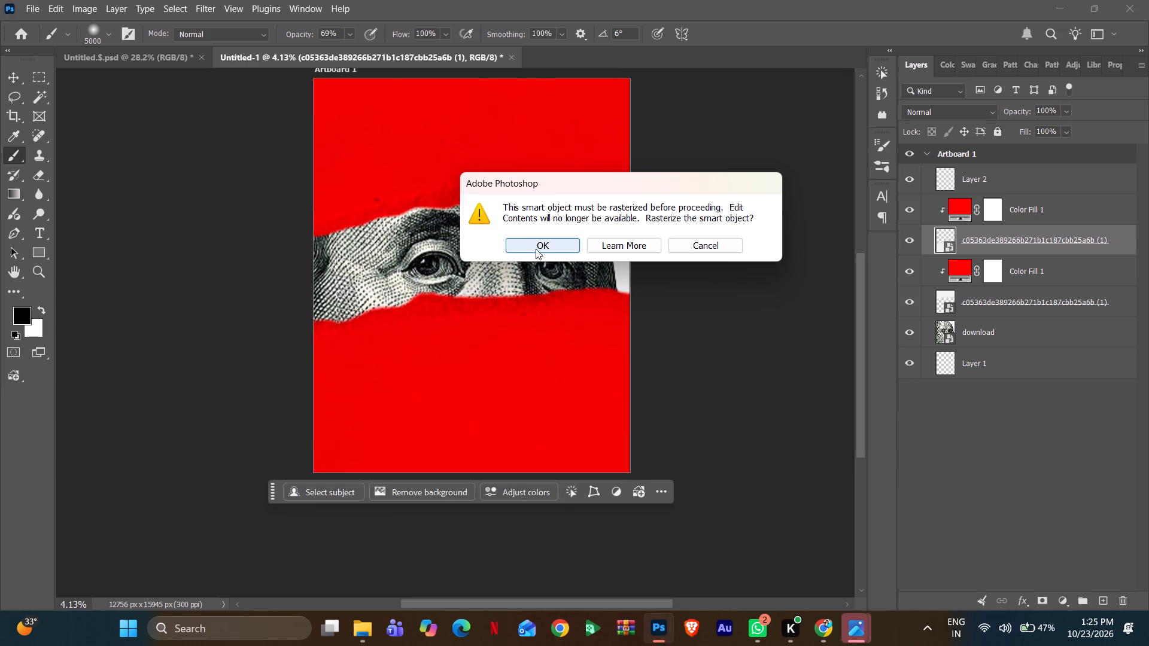
{"action": "left_click", "coordinate": [536, 249]}
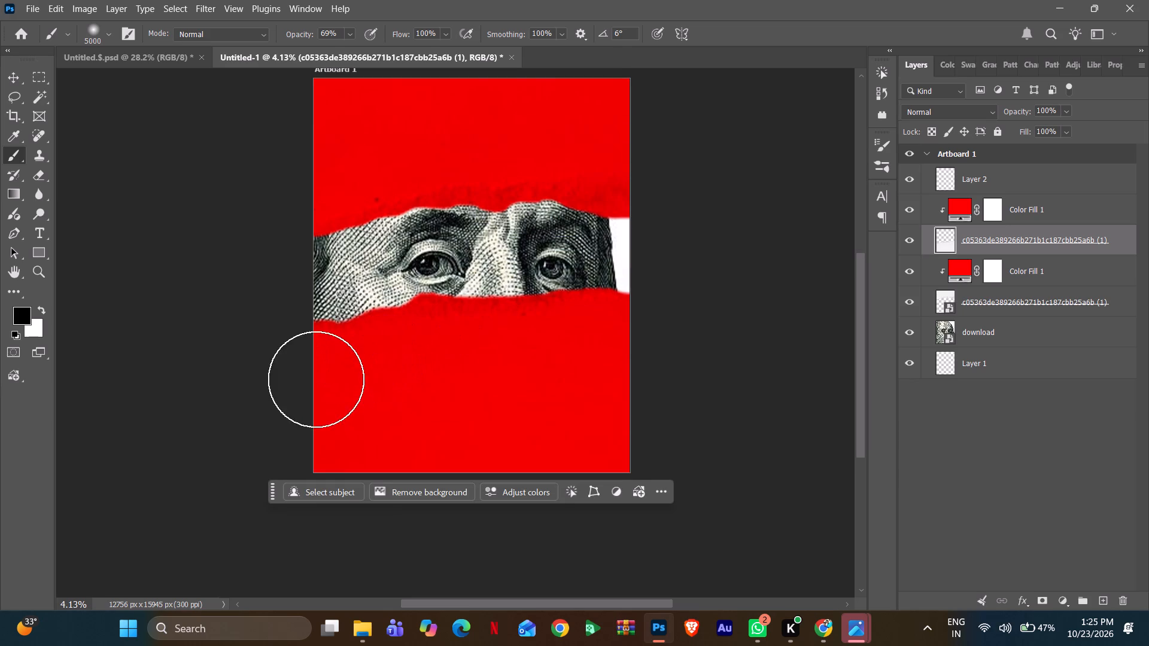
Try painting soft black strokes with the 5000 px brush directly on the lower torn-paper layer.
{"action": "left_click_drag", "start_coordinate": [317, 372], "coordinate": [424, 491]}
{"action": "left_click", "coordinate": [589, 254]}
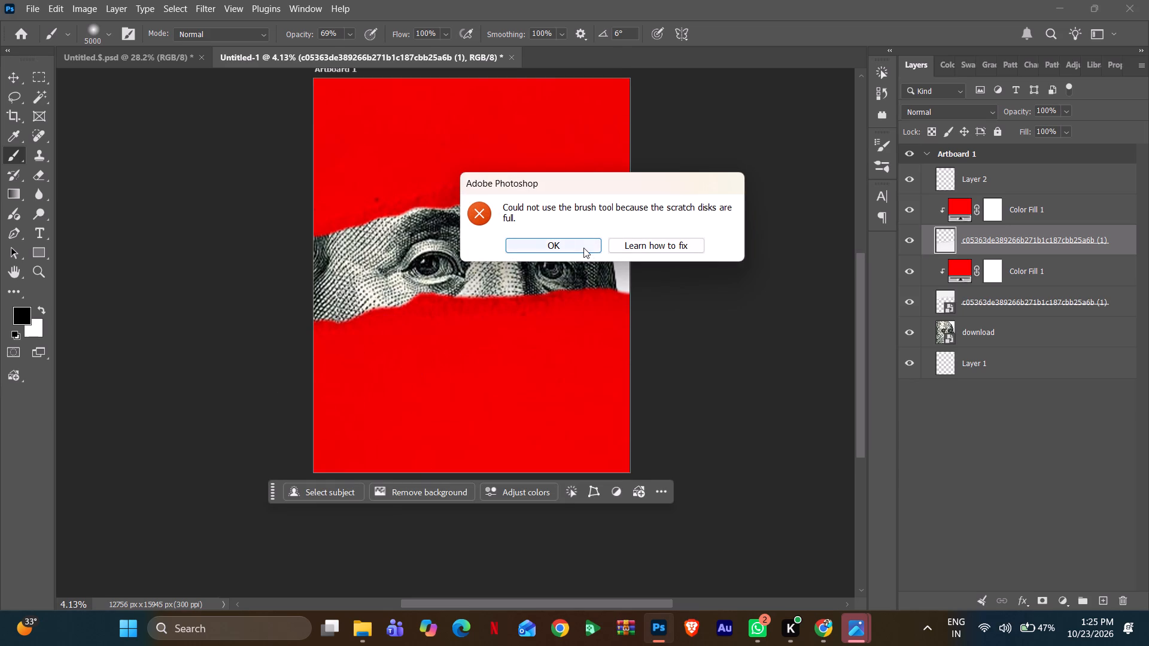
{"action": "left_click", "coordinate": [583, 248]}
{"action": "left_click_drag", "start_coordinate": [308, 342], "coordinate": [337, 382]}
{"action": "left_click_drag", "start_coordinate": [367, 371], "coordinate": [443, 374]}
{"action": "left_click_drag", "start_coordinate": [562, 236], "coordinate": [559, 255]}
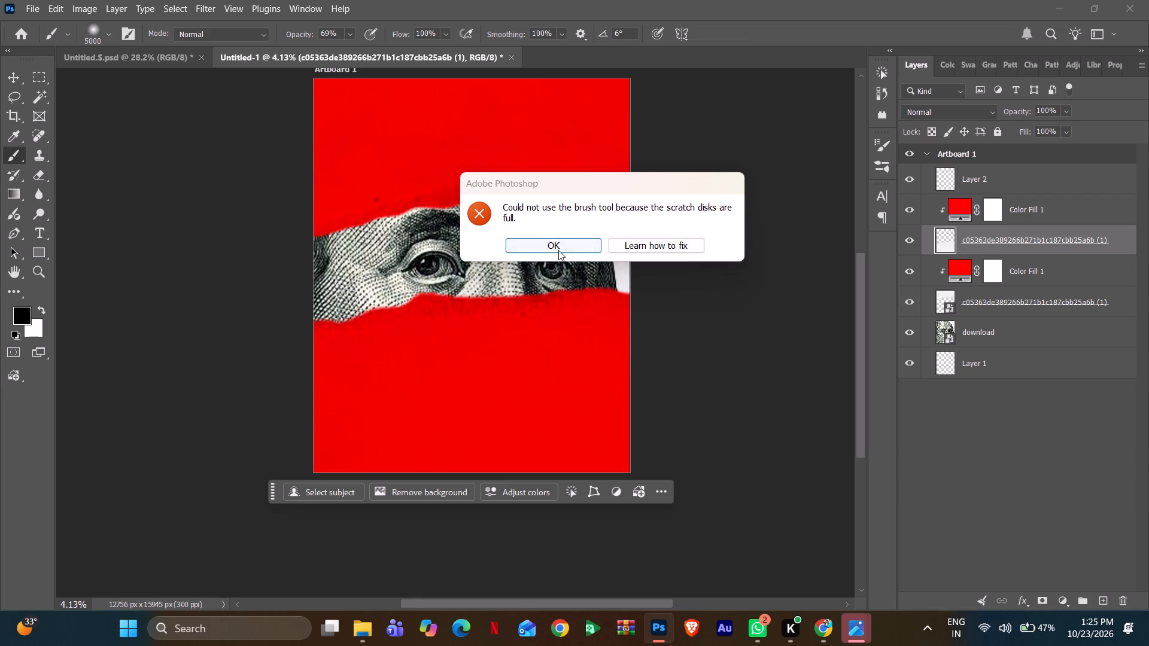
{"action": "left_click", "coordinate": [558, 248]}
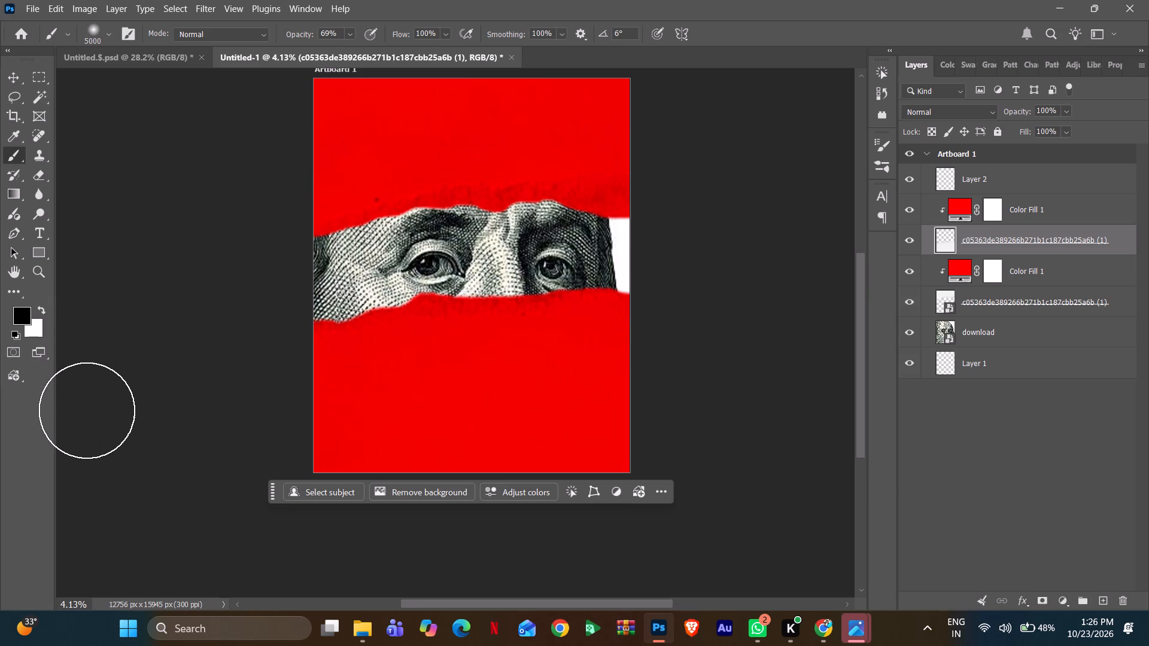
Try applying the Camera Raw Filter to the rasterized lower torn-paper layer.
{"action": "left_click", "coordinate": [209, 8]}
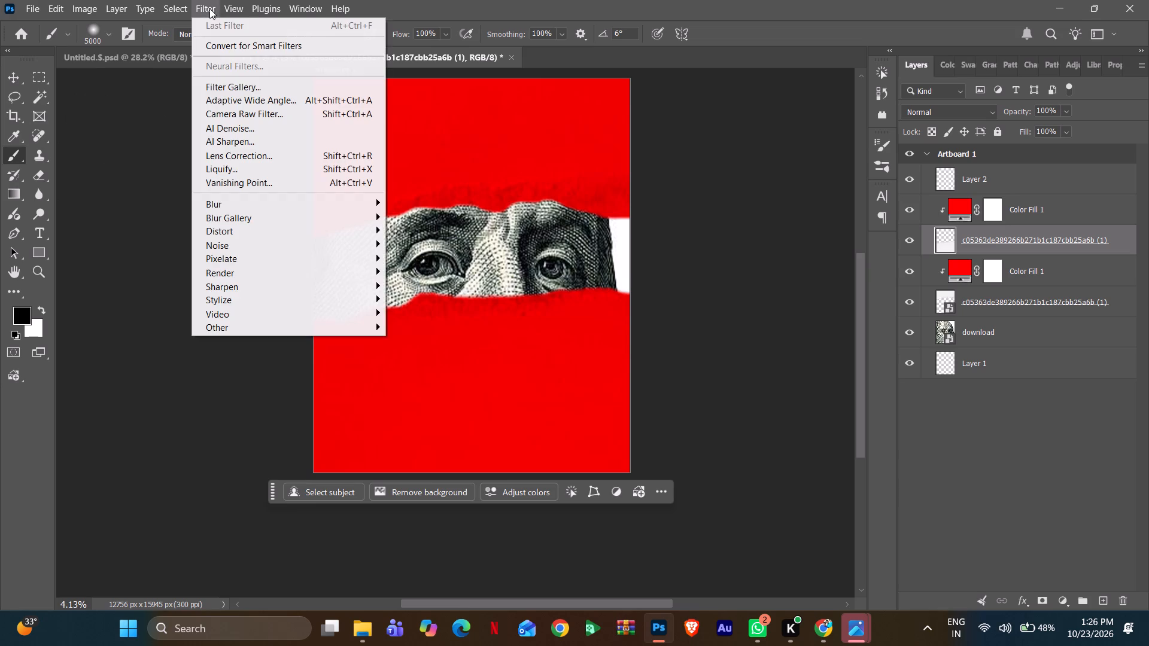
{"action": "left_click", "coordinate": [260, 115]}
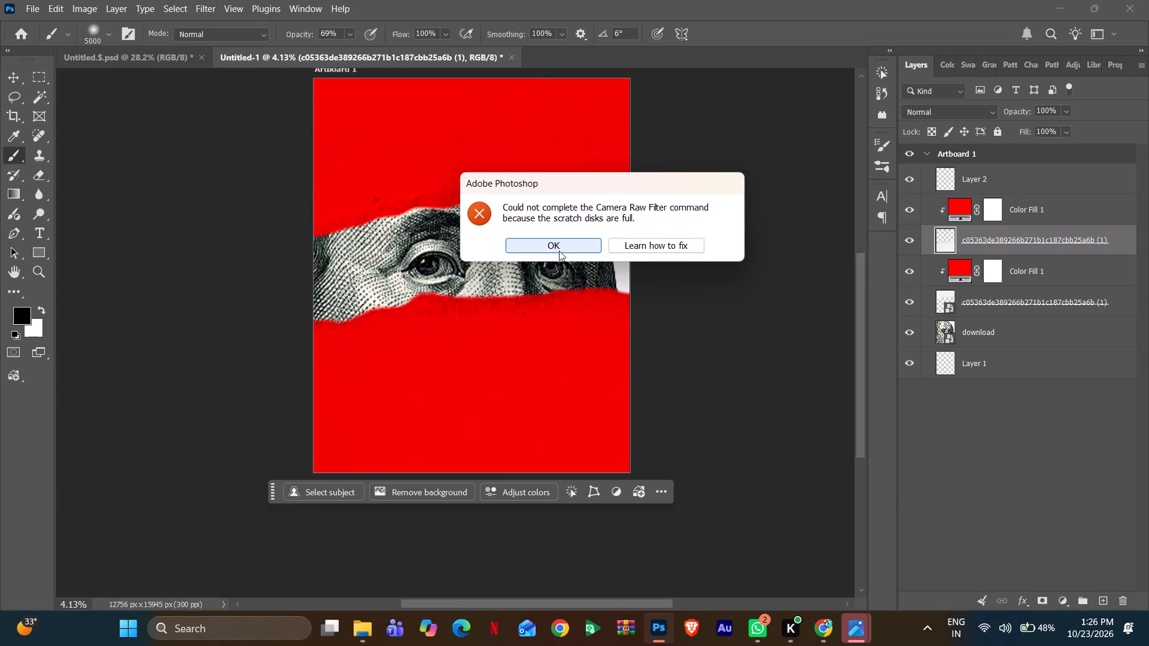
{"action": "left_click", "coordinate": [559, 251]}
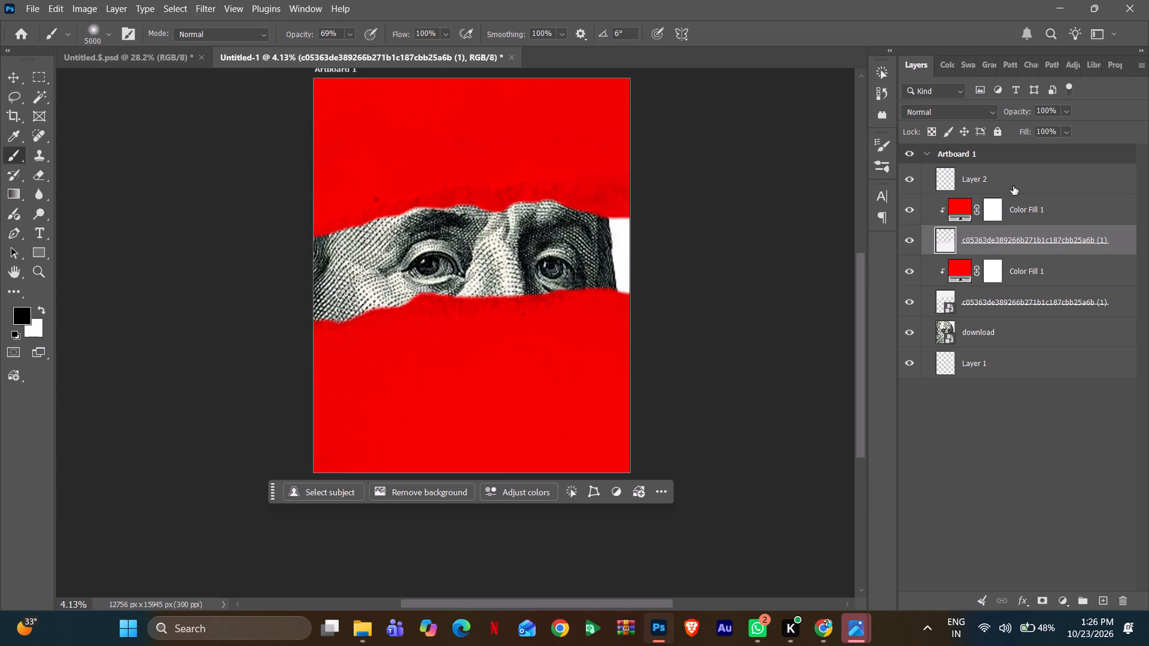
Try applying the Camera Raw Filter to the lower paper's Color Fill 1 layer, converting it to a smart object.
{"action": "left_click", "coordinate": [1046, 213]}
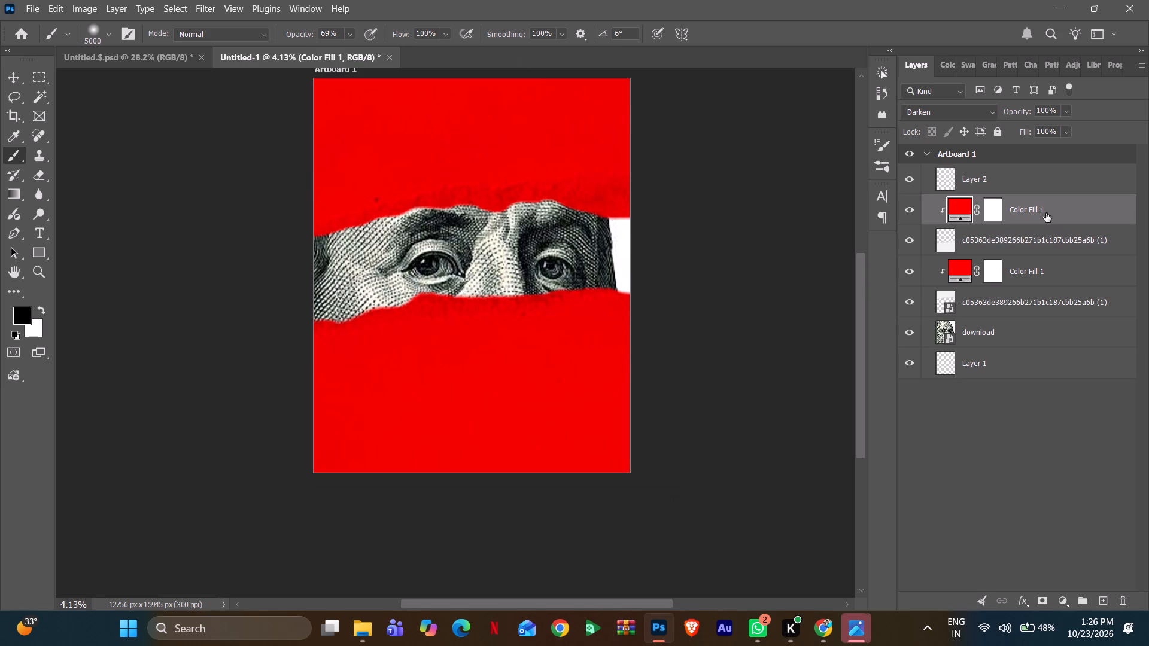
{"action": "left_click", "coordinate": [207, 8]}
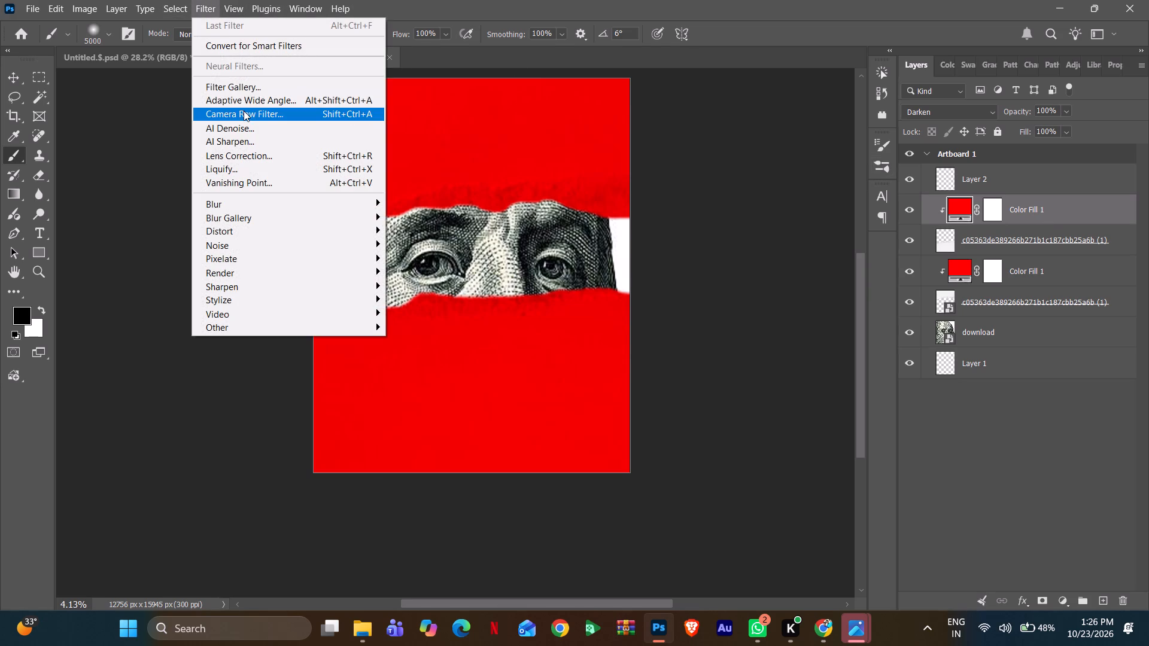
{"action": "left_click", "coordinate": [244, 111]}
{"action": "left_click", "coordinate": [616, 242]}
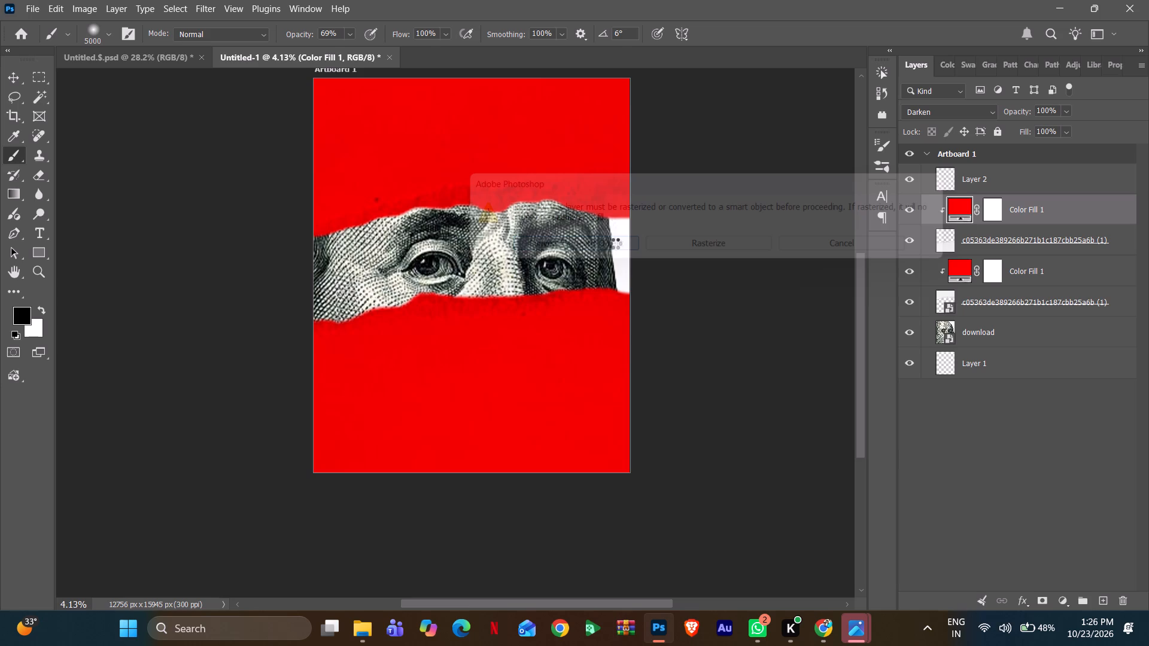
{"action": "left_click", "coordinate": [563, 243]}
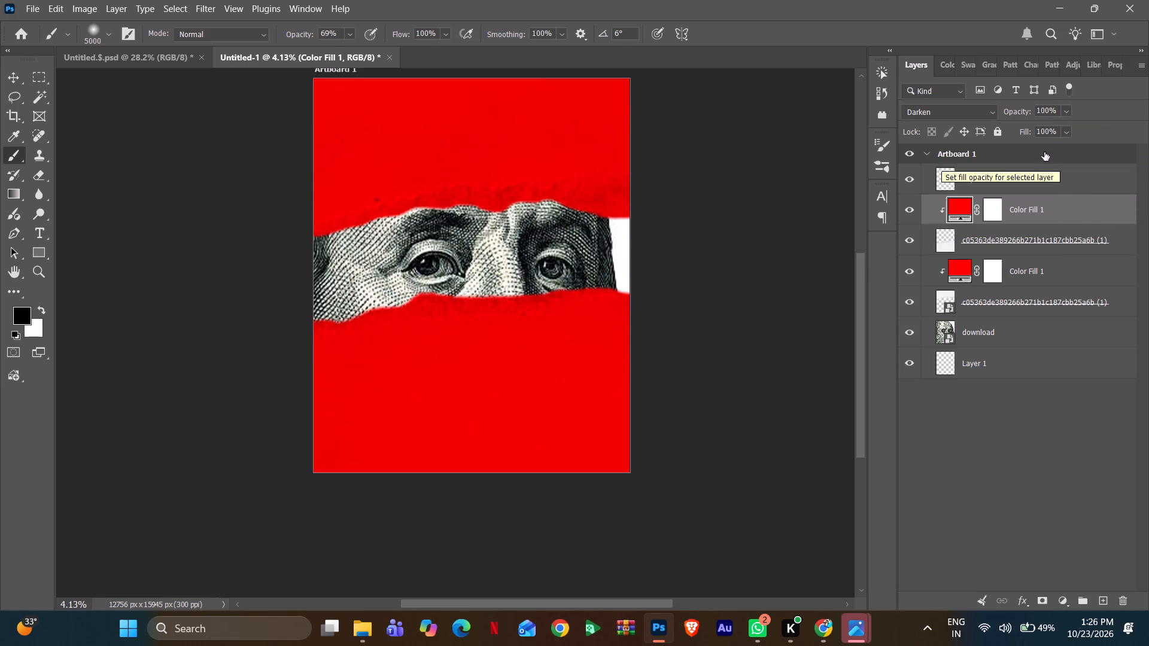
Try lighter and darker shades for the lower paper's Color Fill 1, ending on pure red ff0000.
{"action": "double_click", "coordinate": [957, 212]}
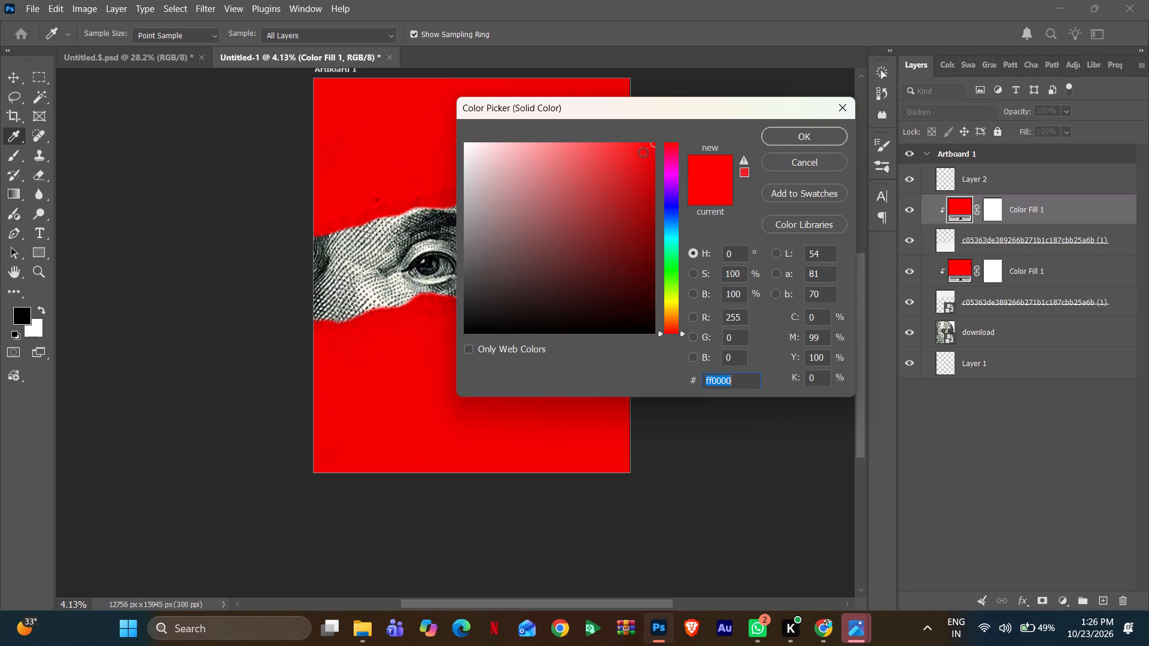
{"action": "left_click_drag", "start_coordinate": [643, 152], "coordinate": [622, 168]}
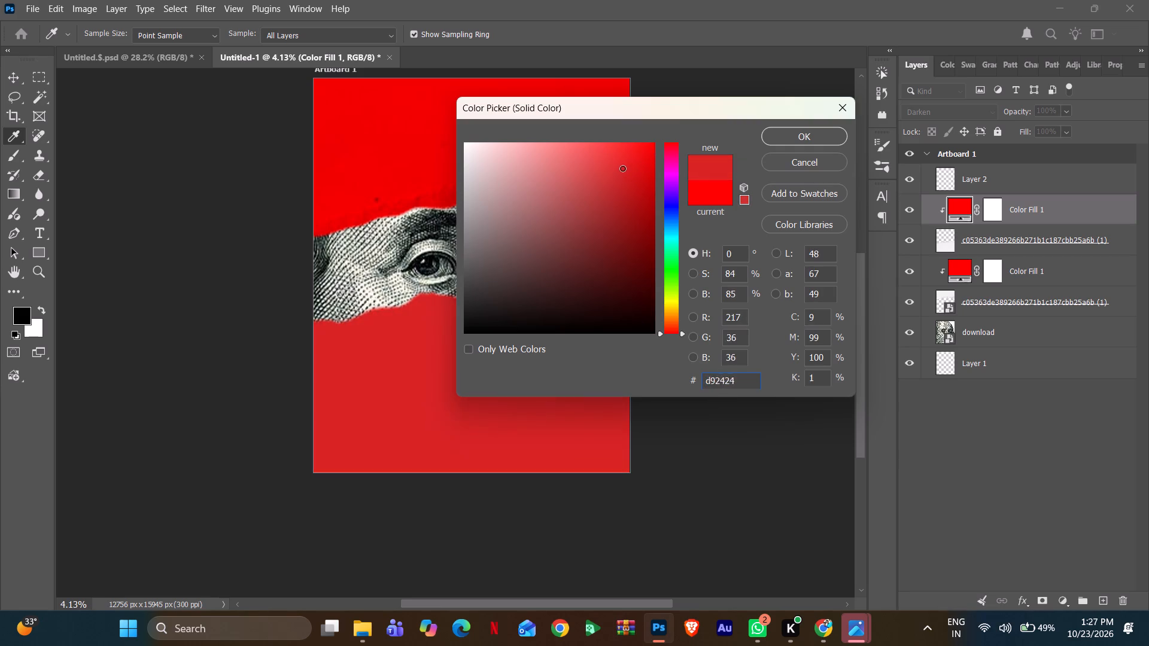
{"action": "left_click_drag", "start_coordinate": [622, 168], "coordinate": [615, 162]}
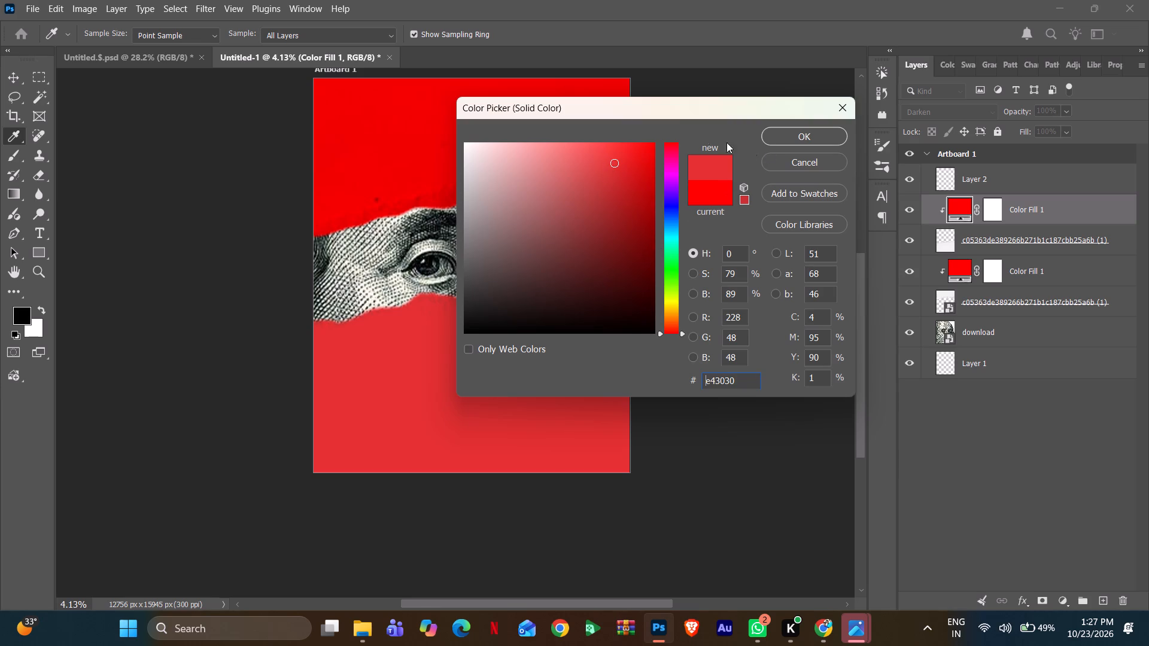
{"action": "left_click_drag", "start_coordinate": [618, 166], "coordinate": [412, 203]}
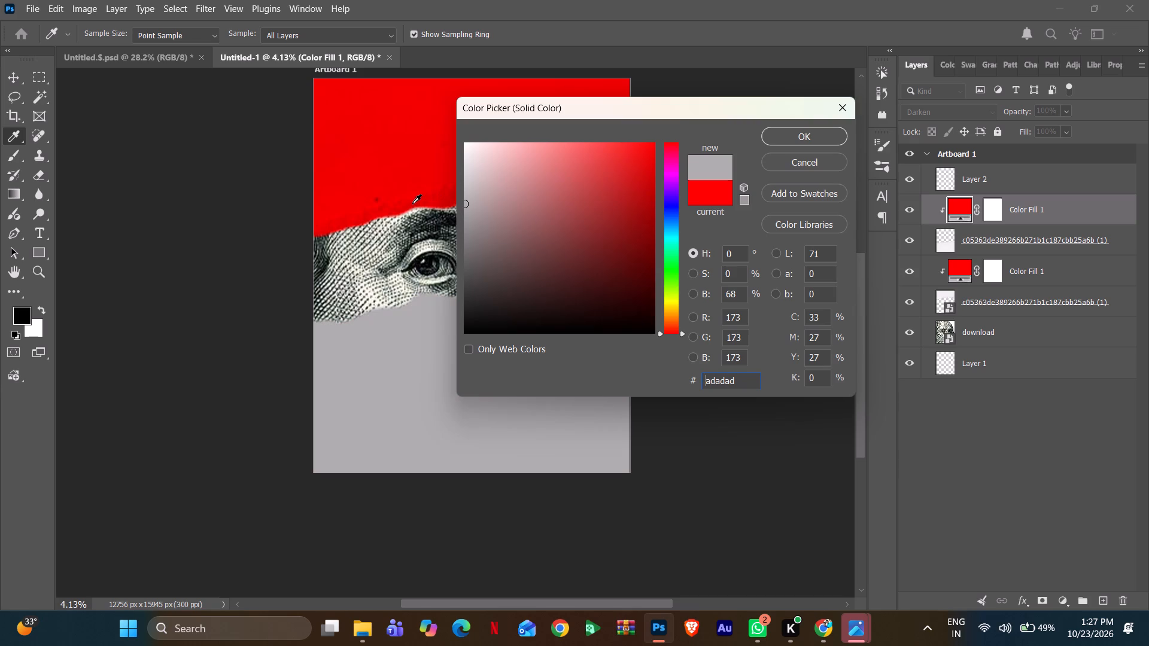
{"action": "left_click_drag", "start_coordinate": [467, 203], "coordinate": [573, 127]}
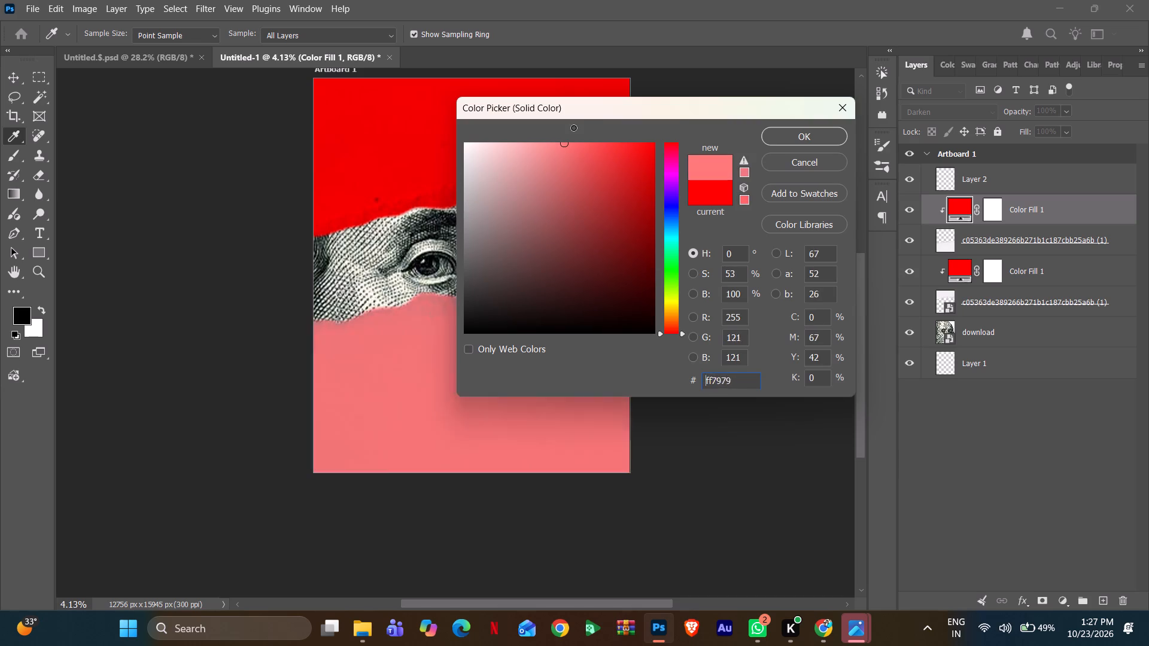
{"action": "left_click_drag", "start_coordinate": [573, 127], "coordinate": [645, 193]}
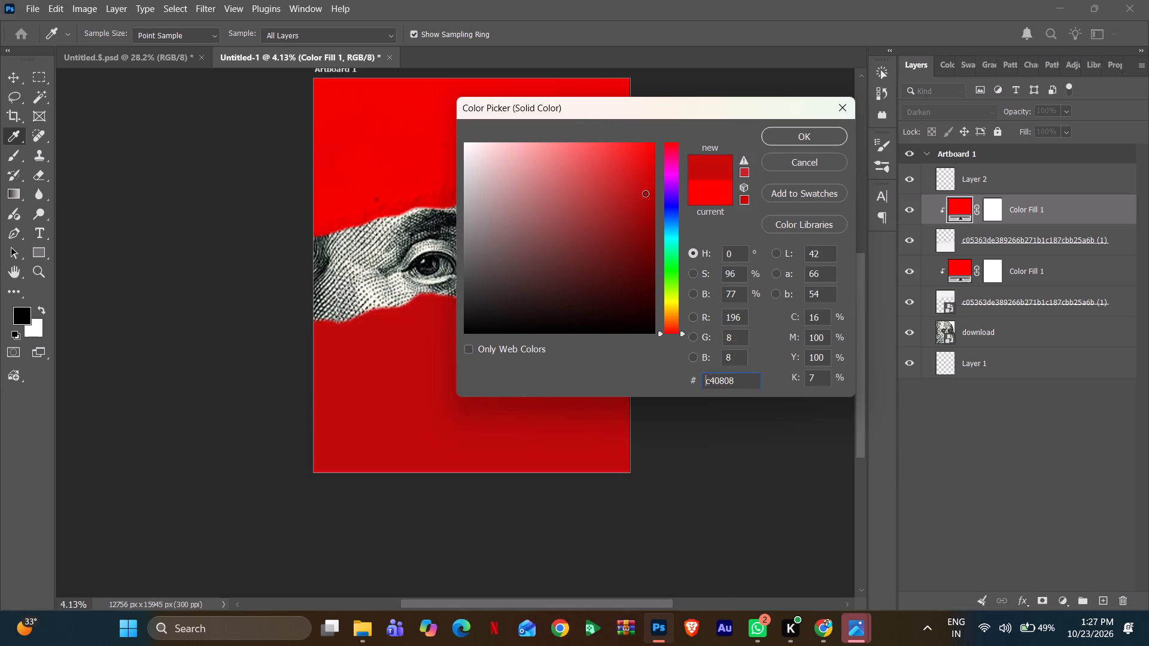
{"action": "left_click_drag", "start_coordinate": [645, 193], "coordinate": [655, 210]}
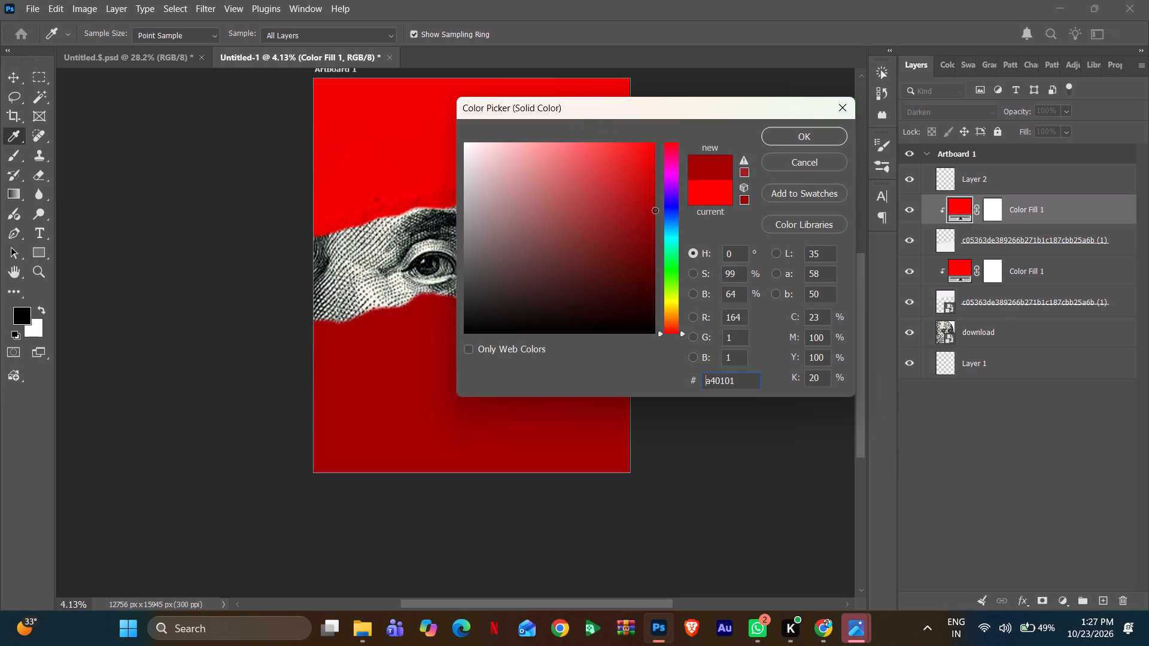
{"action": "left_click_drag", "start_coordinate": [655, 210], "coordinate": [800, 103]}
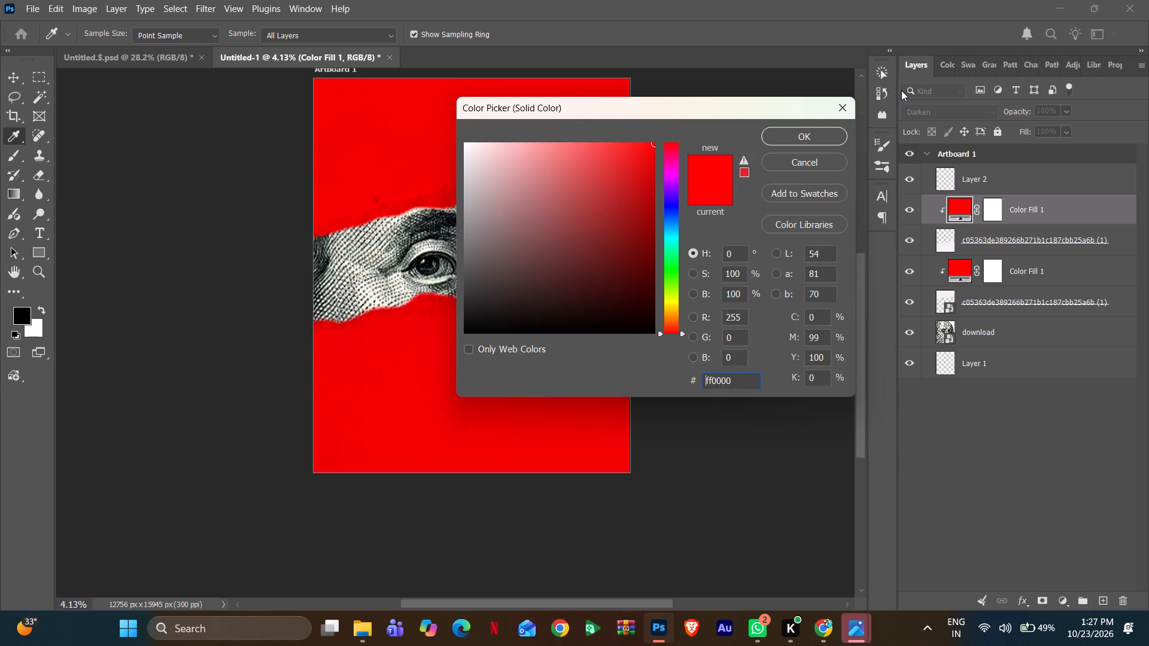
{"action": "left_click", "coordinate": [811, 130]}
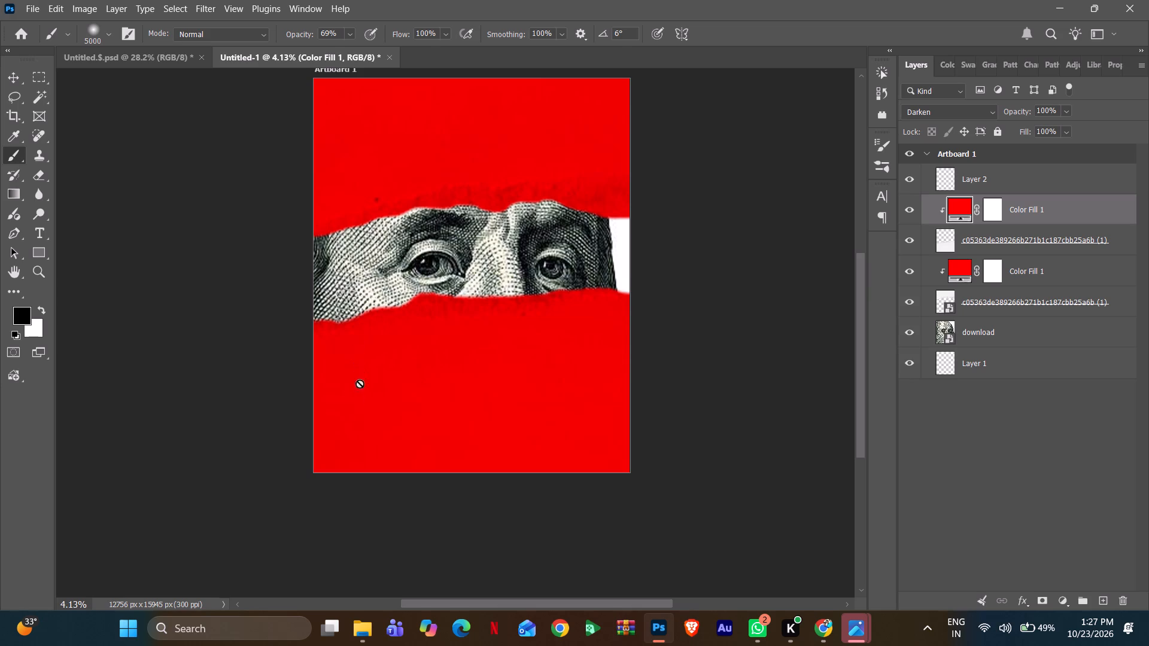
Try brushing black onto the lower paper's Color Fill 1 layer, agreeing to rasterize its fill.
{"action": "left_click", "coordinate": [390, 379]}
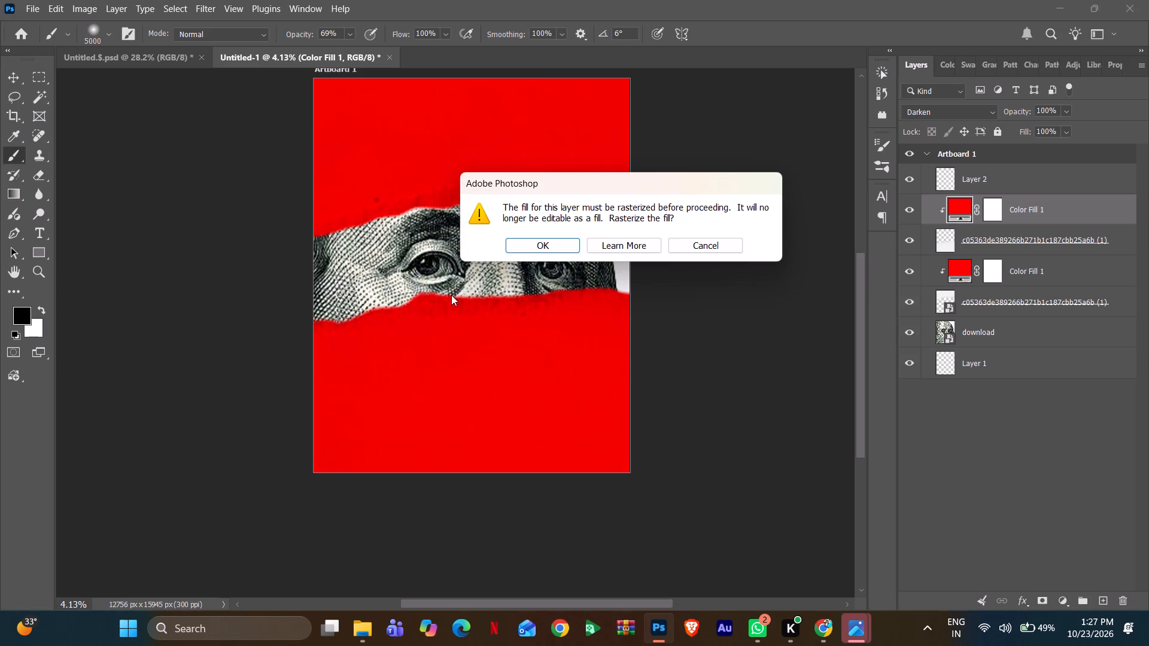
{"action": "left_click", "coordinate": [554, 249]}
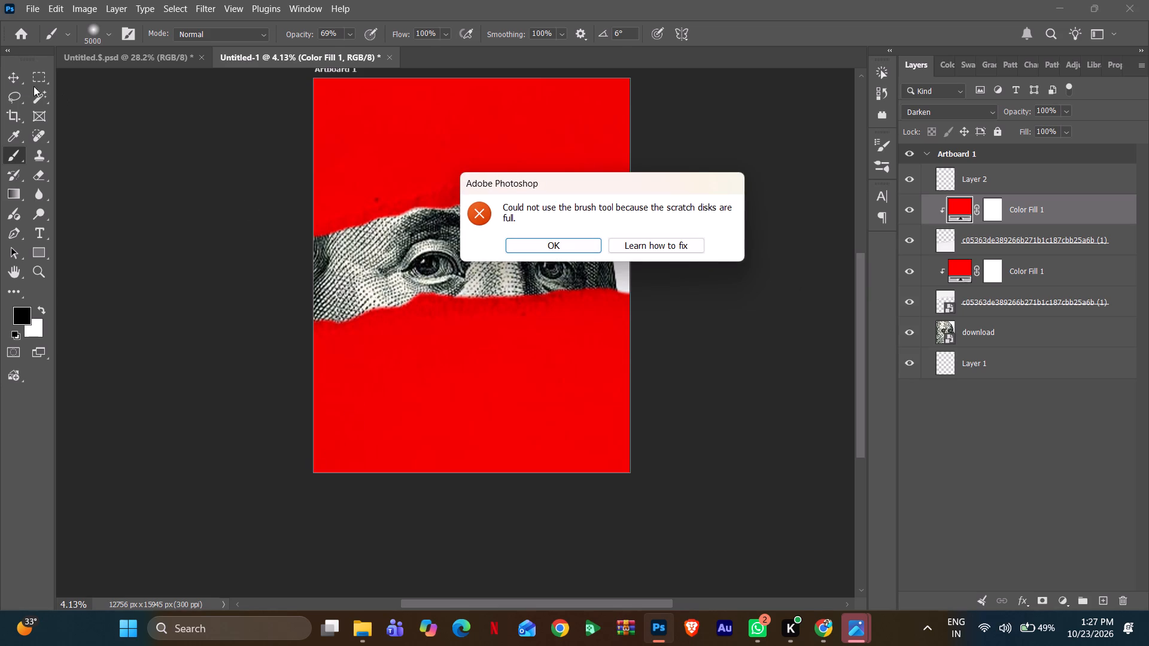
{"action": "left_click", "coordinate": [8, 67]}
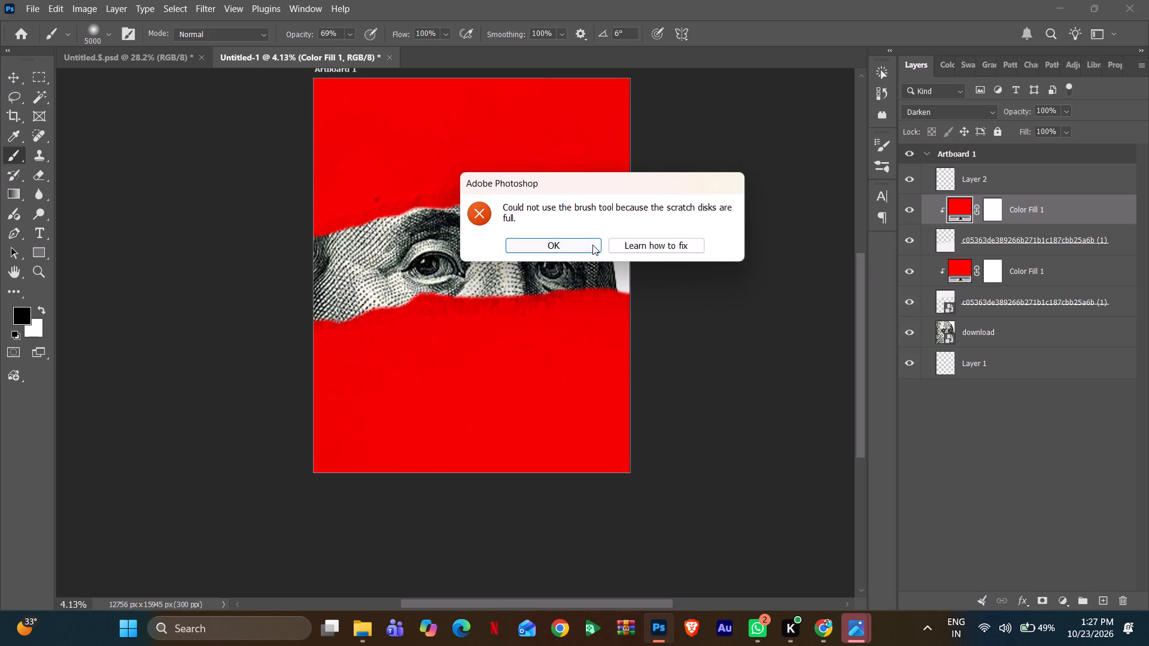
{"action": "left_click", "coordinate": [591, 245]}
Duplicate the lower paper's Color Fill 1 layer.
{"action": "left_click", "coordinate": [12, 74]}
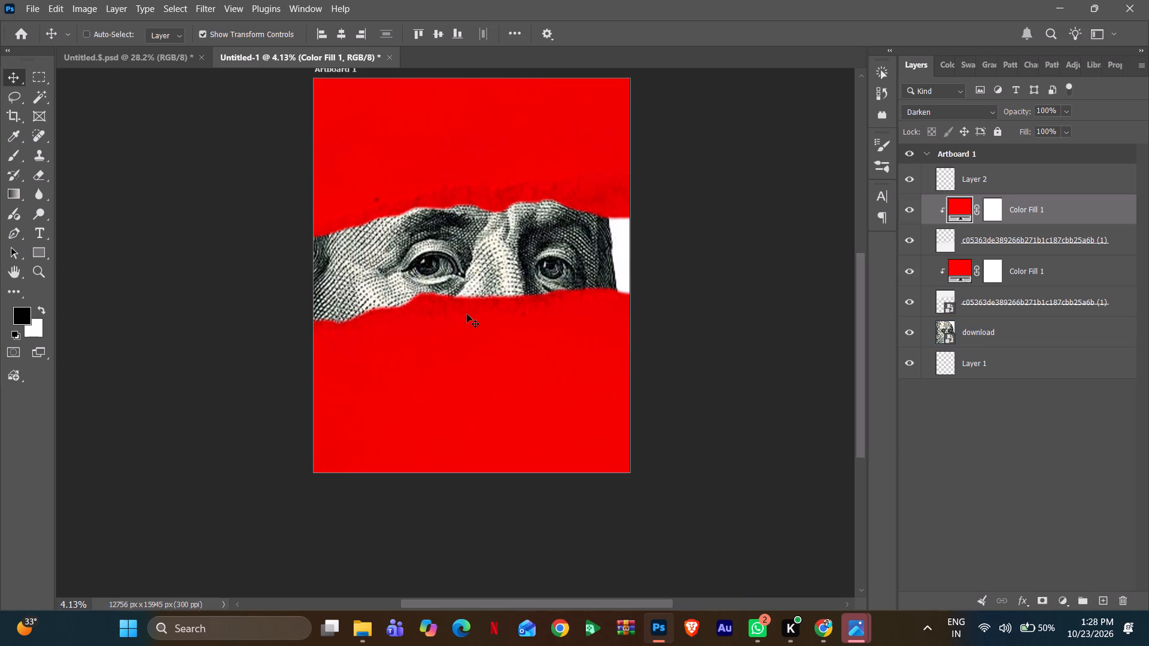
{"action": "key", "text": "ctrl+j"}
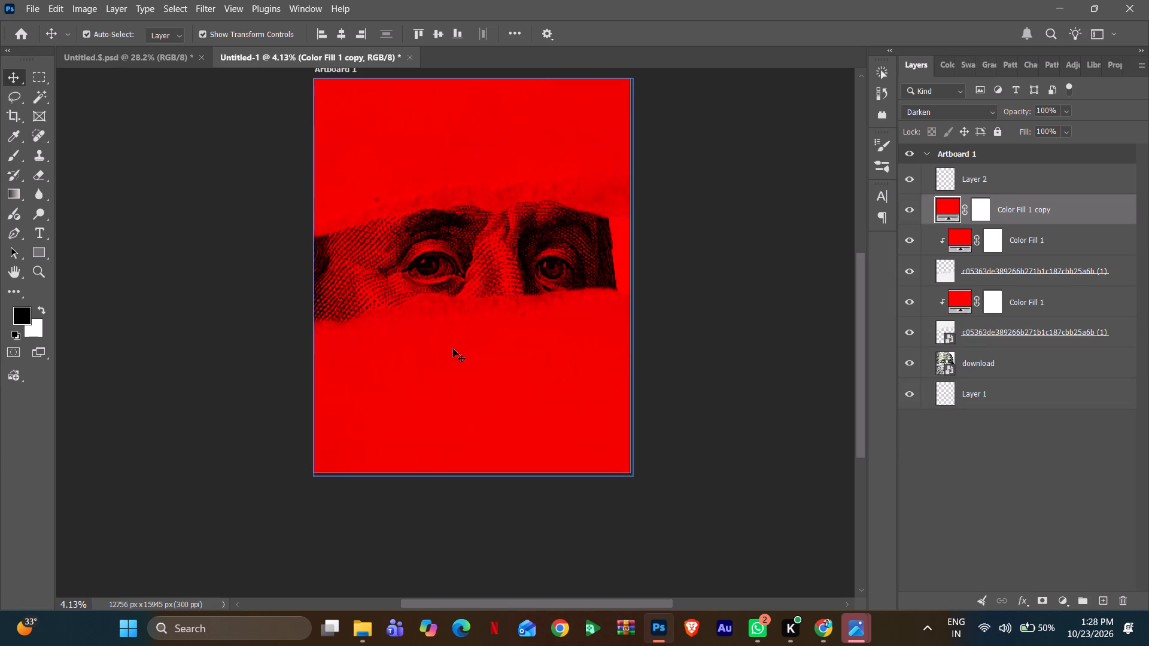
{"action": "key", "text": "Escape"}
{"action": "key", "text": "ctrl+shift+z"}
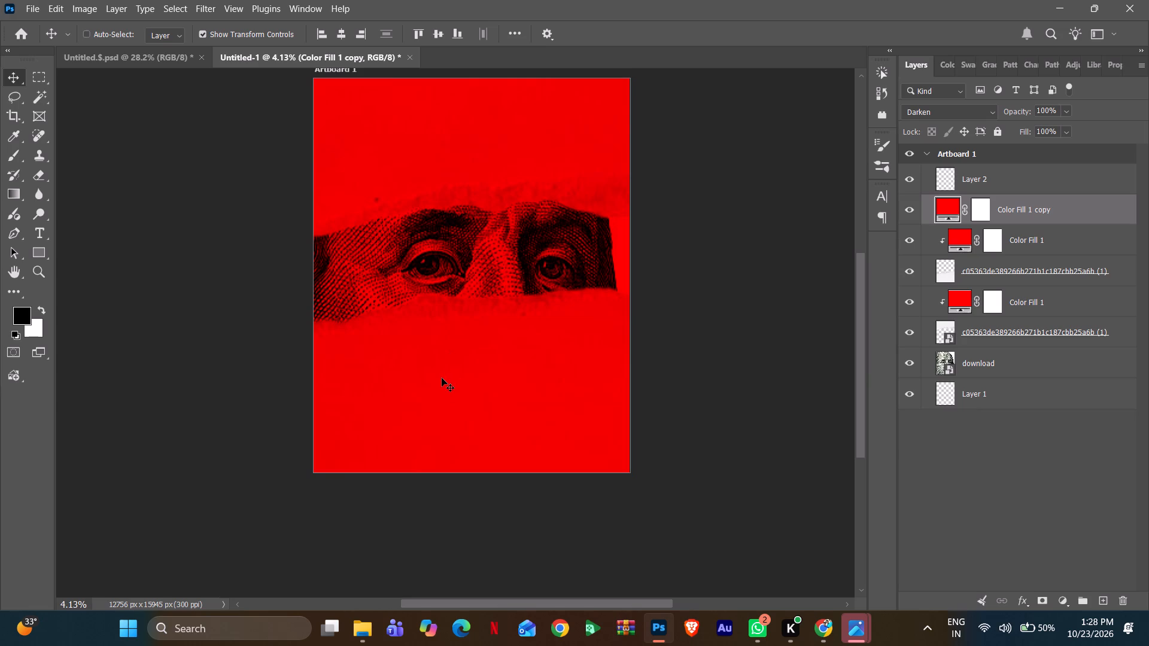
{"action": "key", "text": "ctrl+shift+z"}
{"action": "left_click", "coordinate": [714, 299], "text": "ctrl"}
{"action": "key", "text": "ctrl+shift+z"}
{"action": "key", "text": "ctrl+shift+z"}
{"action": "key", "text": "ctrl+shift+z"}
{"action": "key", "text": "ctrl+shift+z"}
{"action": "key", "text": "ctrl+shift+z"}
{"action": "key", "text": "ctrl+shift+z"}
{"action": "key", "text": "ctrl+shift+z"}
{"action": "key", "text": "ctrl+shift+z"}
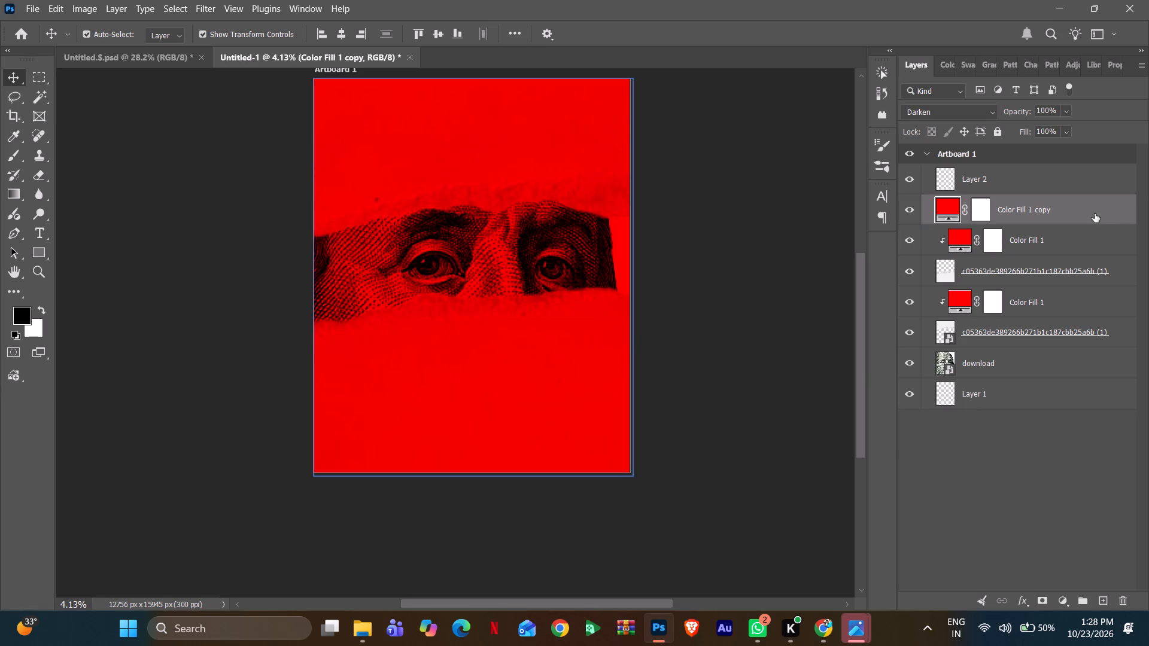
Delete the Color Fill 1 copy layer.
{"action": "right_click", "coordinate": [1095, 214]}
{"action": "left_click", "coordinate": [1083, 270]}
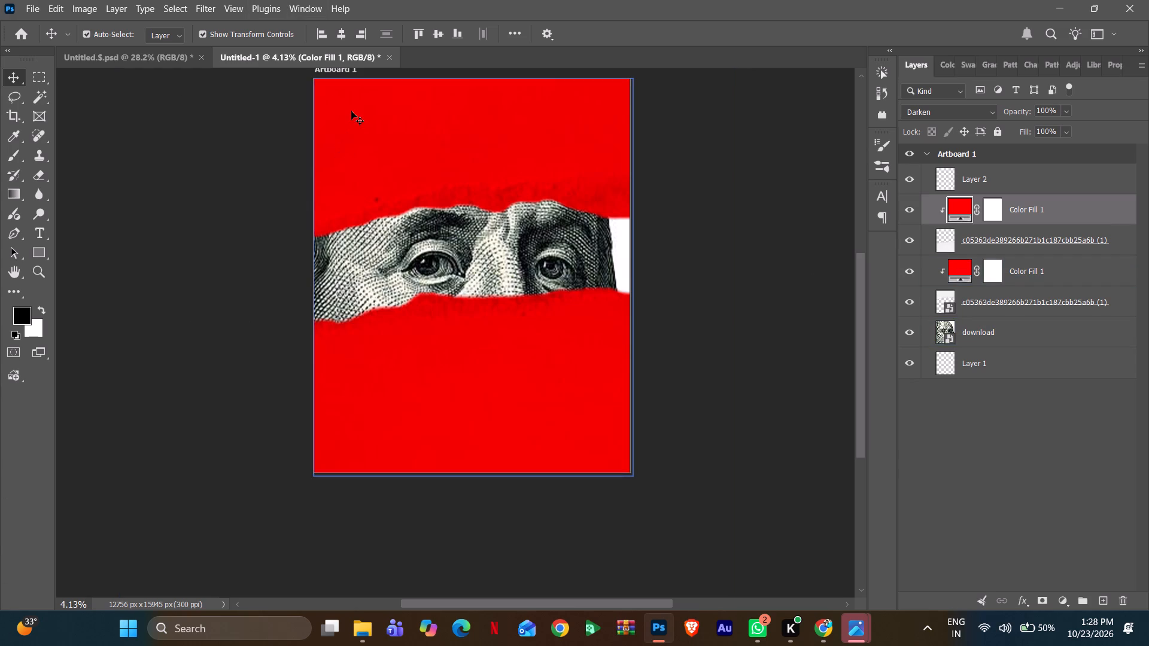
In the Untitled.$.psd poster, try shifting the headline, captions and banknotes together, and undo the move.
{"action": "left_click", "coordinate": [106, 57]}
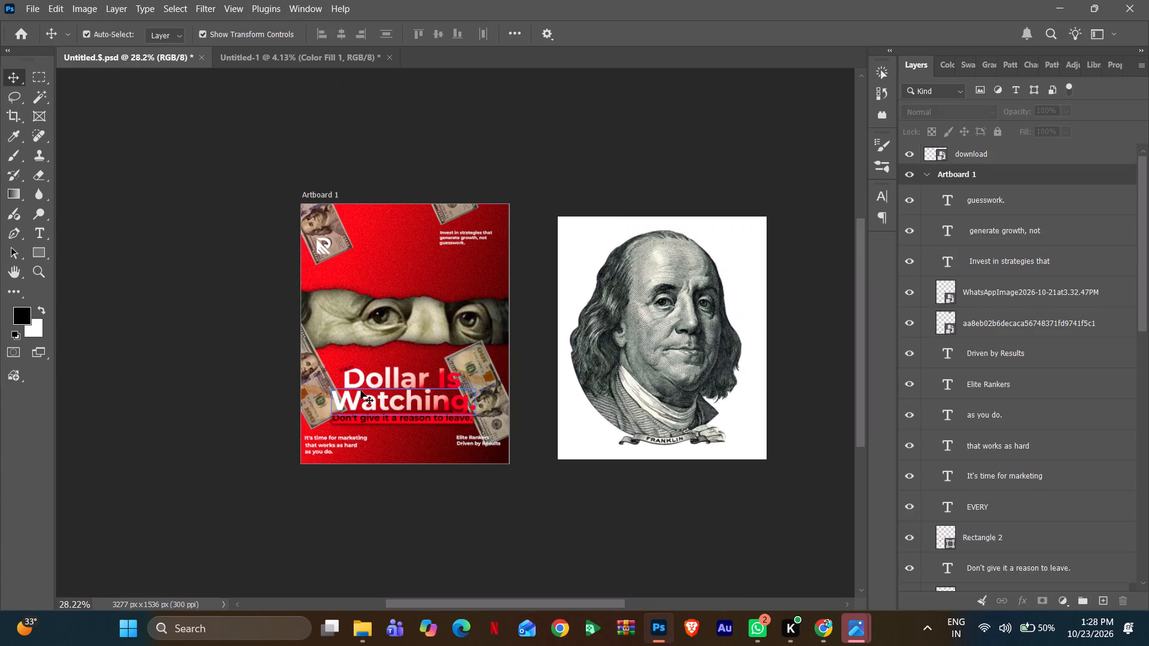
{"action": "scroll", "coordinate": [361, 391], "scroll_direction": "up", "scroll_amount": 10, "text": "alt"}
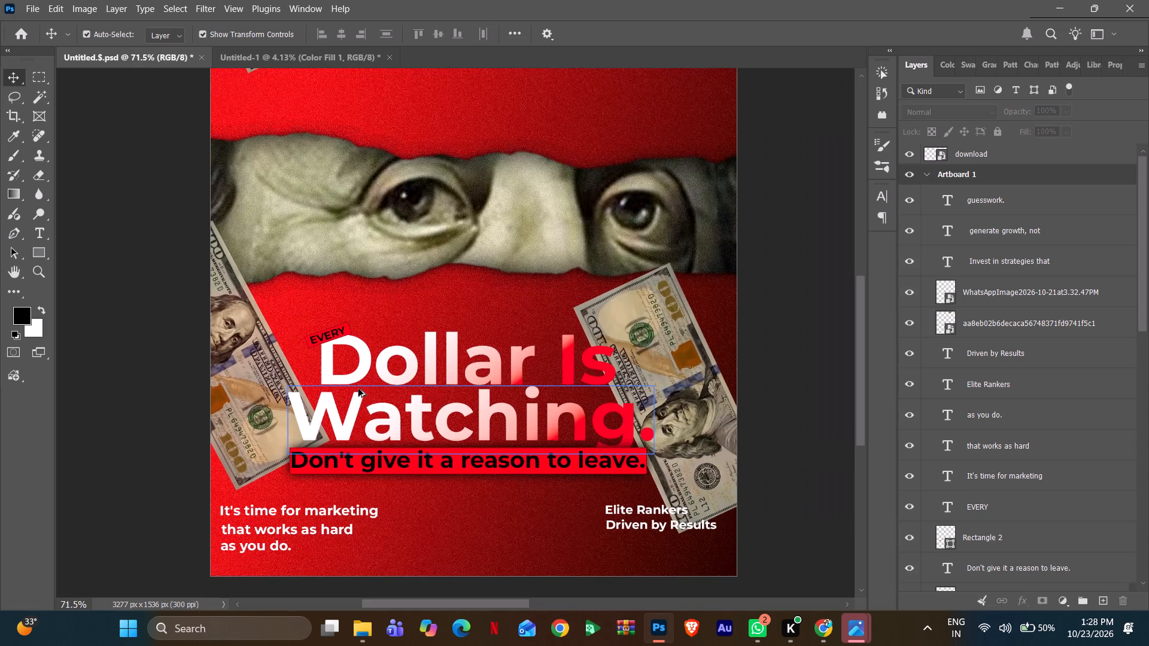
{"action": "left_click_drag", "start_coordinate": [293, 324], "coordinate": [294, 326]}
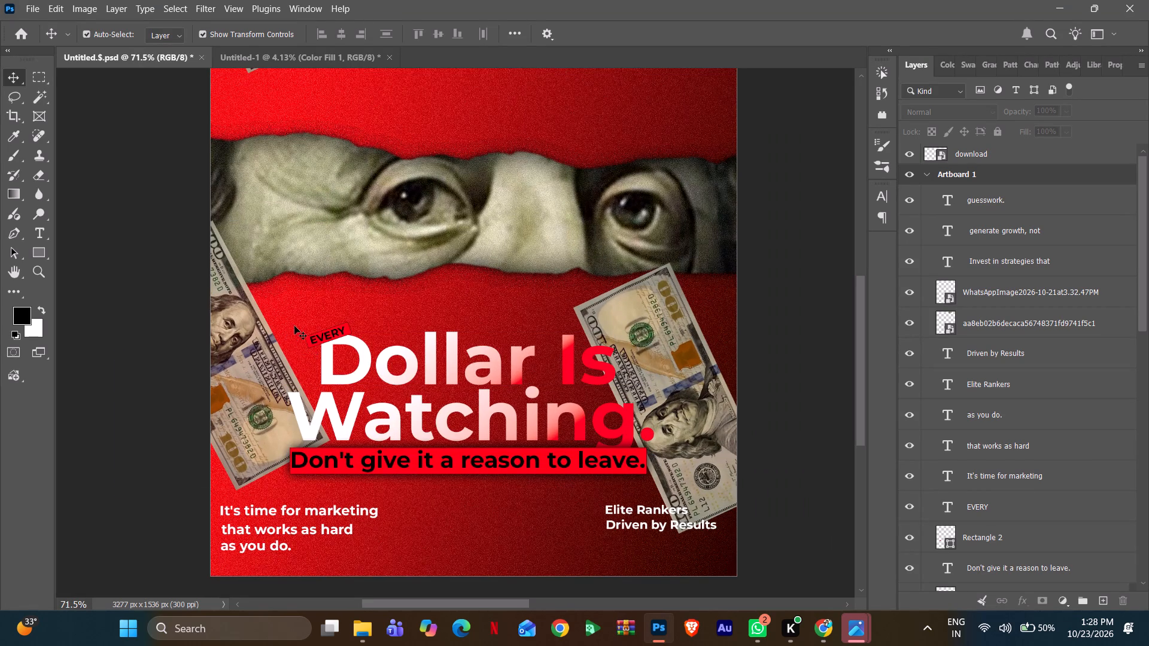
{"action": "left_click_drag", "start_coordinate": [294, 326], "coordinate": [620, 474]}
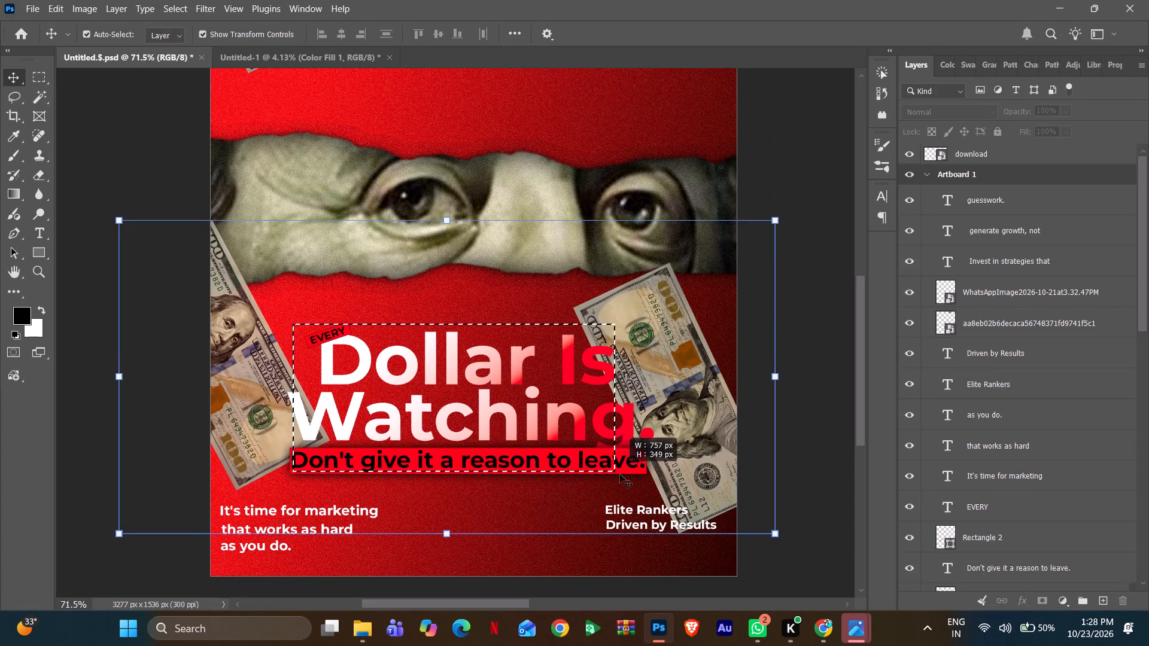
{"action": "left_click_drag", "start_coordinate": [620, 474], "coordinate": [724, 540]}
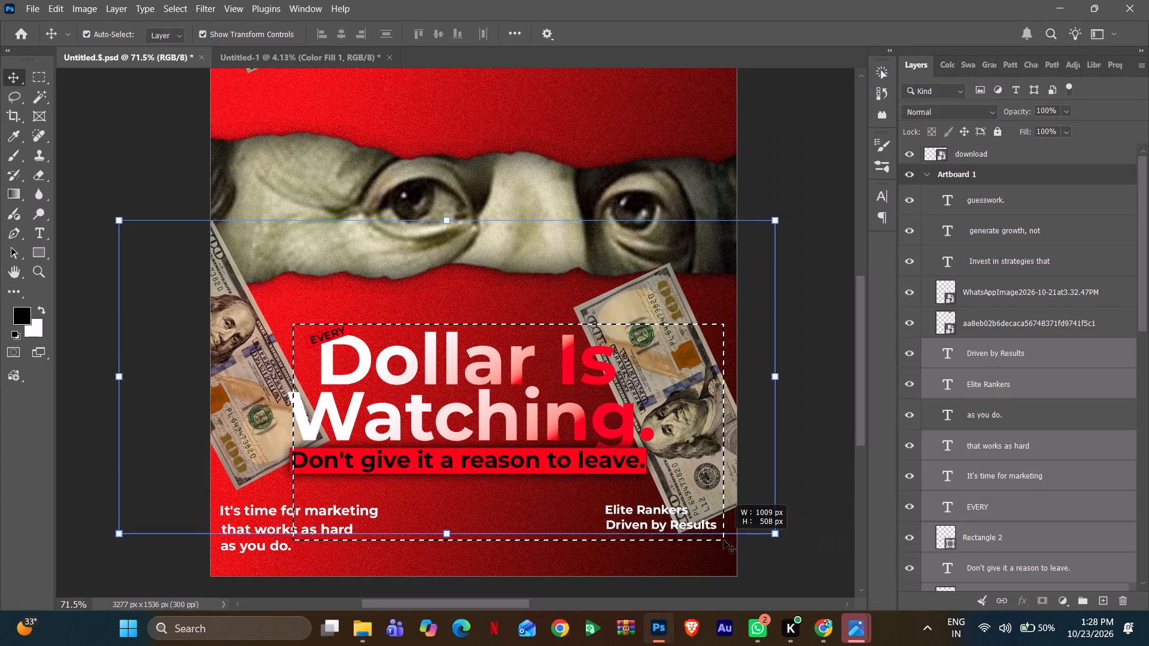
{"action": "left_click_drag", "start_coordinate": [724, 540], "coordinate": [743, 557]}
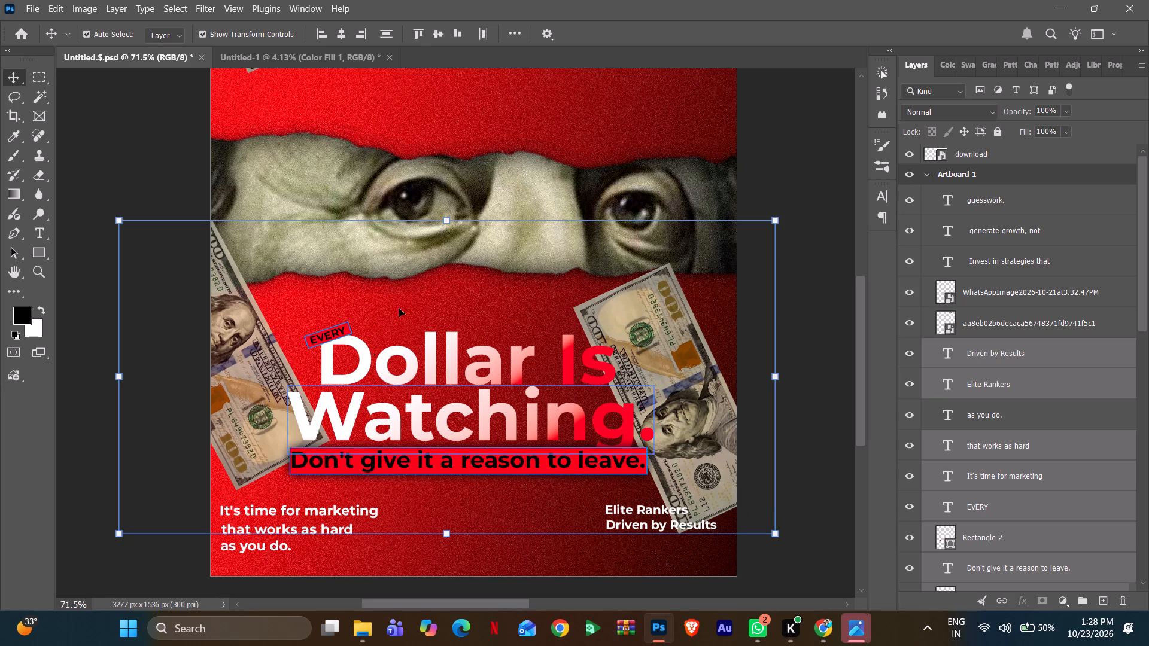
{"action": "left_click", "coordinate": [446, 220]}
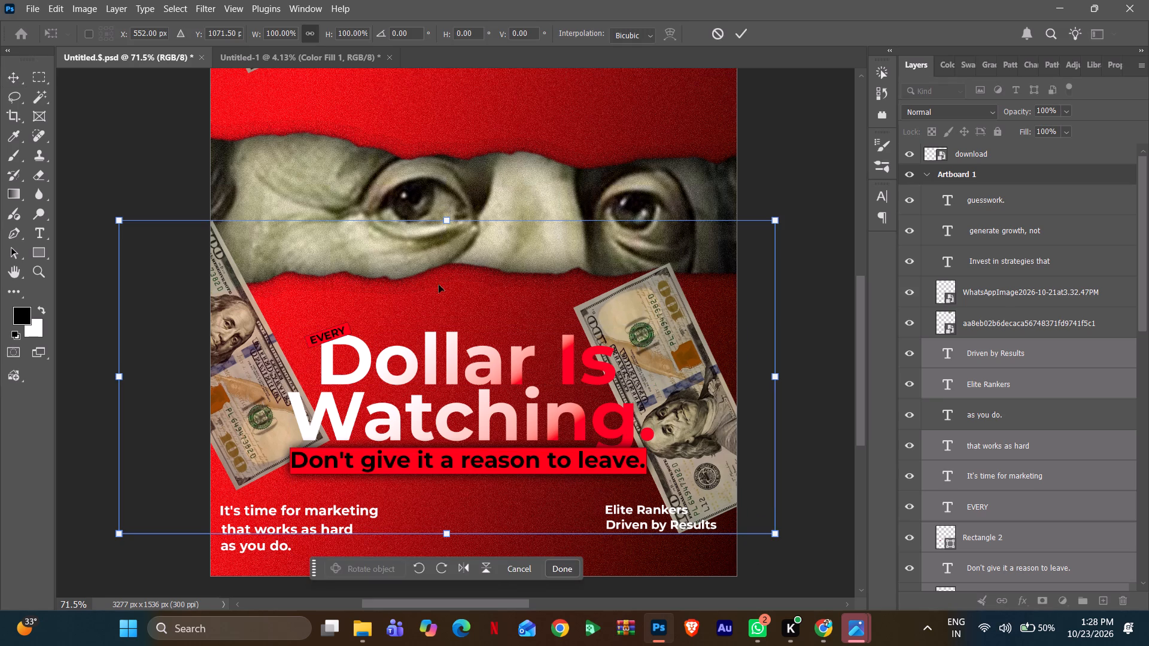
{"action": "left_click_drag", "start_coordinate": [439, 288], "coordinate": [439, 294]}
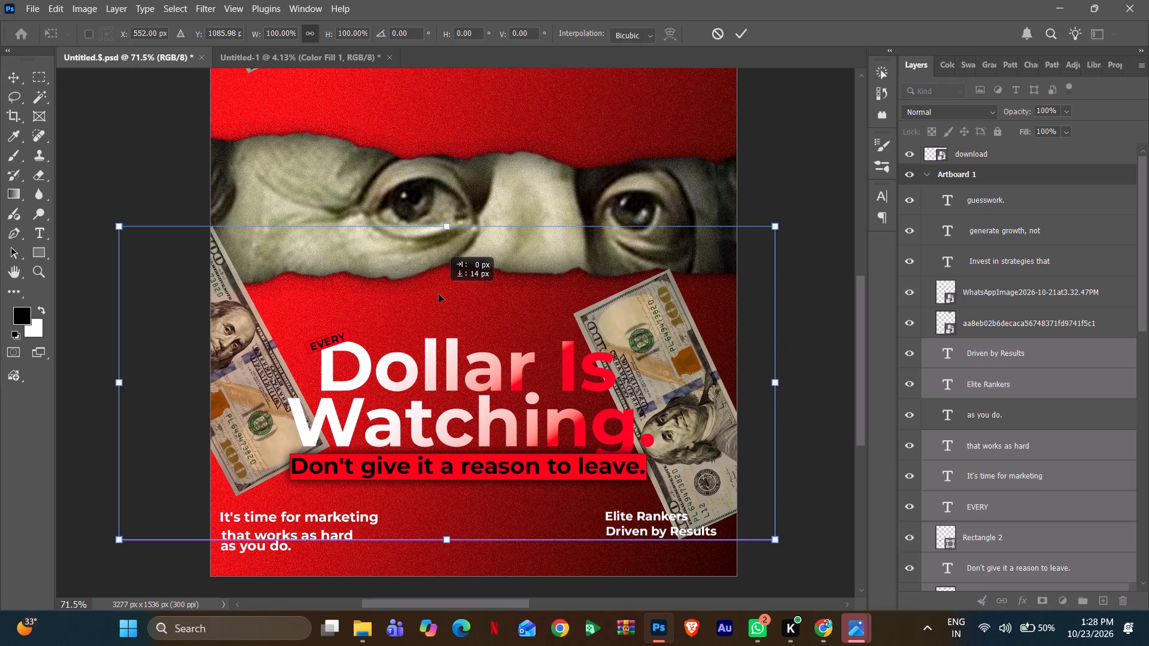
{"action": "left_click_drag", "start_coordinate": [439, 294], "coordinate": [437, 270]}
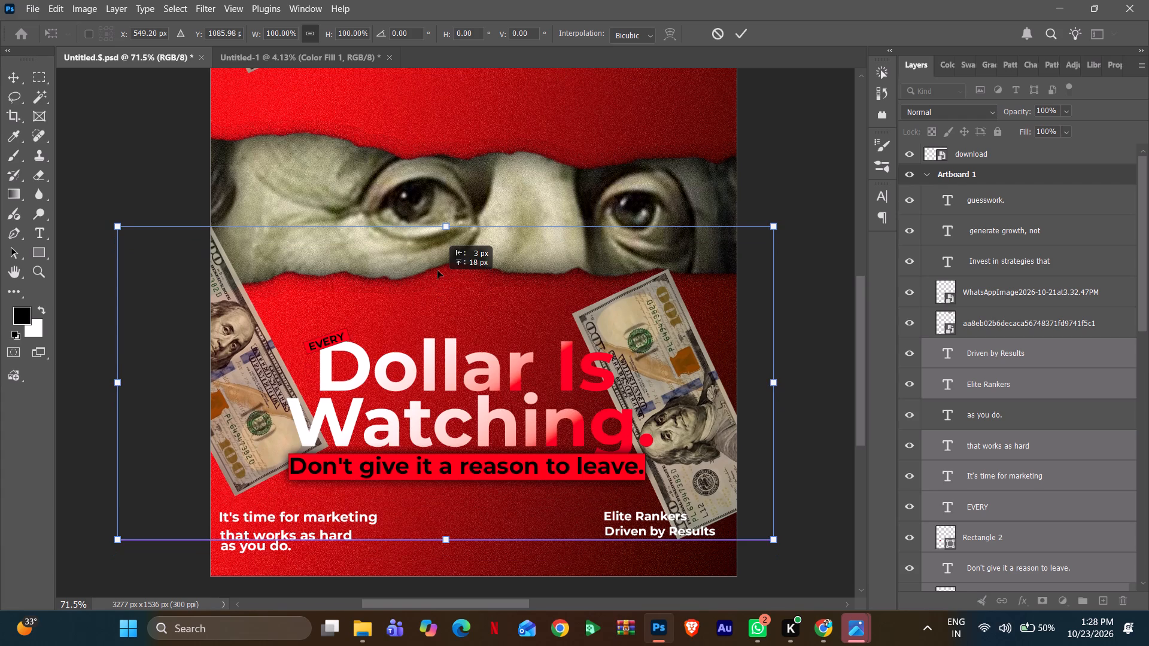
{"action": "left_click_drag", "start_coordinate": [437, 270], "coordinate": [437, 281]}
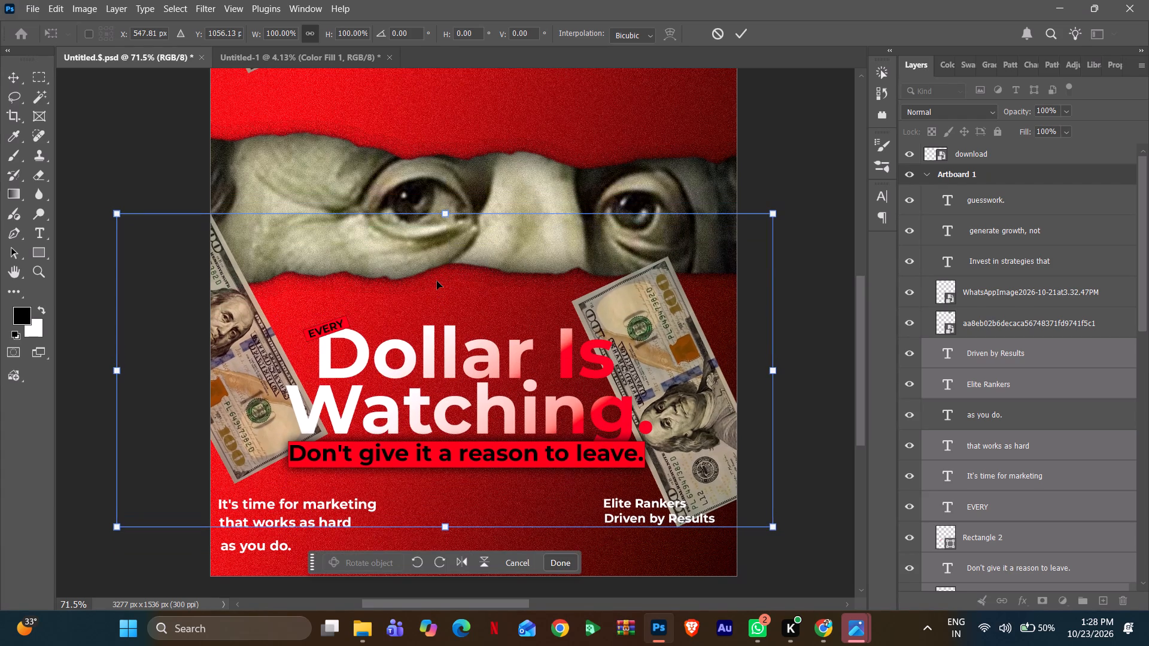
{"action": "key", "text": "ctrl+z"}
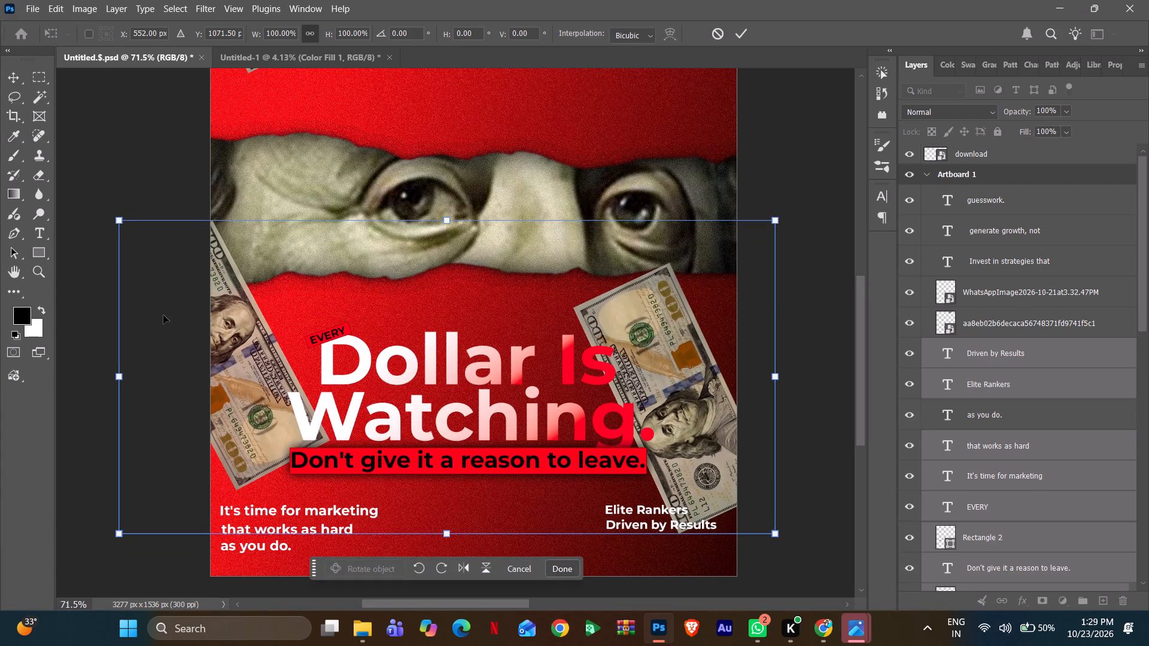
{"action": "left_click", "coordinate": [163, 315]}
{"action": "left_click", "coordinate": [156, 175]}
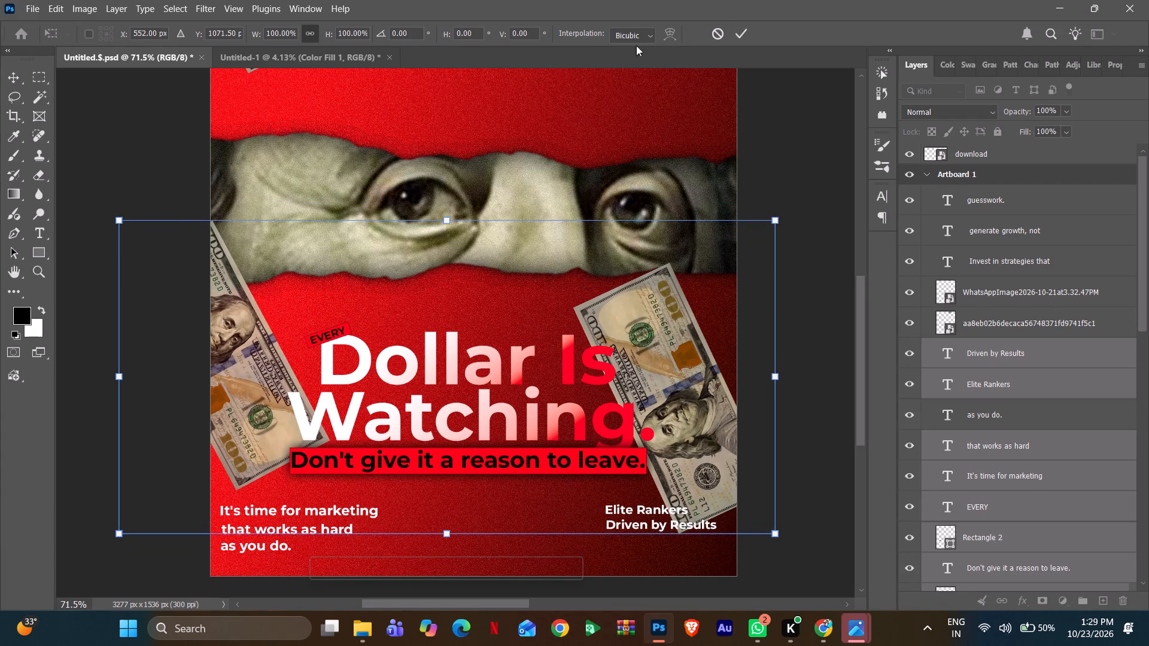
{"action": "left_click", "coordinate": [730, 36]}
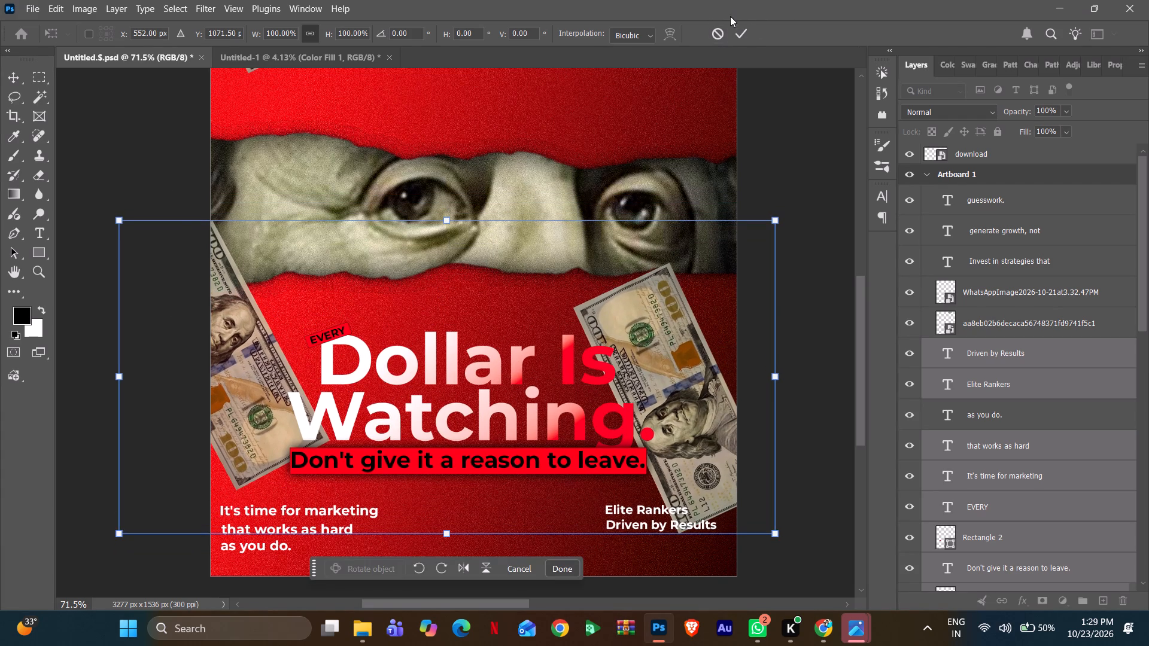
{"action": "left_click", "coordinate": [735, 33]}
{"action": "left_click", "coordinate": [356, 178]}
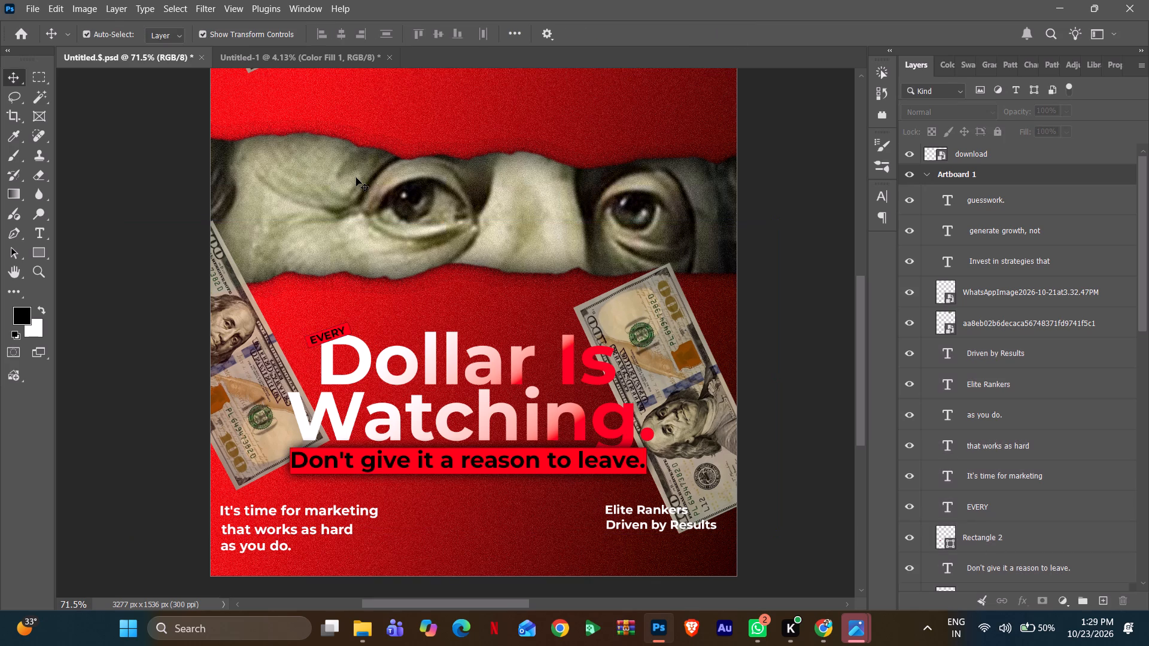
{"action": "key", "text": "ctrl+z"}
Copy the headline, tagline, bottom captions, label rectangles and two lower banknotes from Untitled.$.psd into the Untitled-1 artboard.
{"action": "left_click_drag", "start_coordinate": [118, 215], "coordinate": [754, 561]}
{"action": "key", "text": "ctrl+c"}
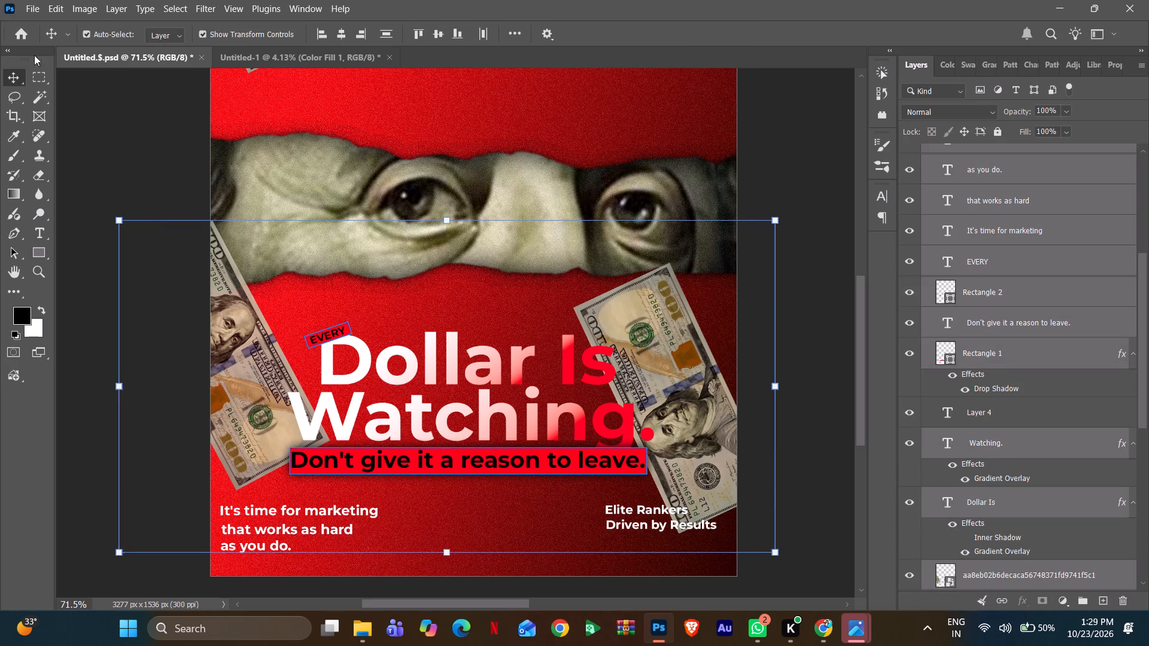
{"action": "left_click", "coordinate": [292, 54]}
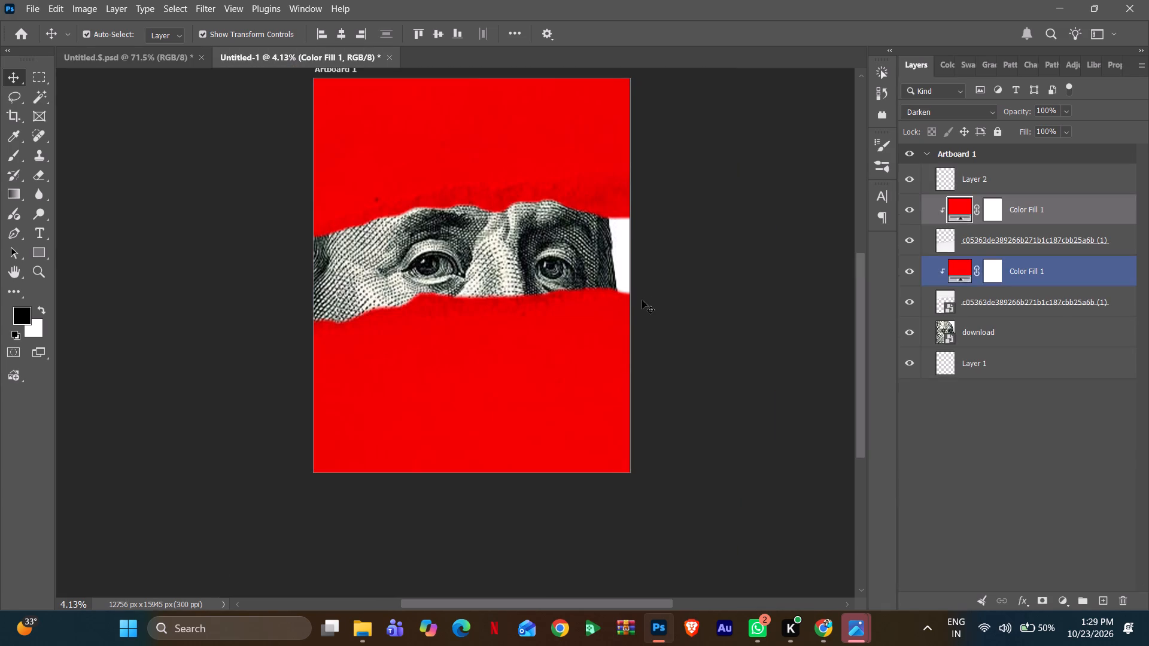
{"action": "key", "text": "ctrl+v"}
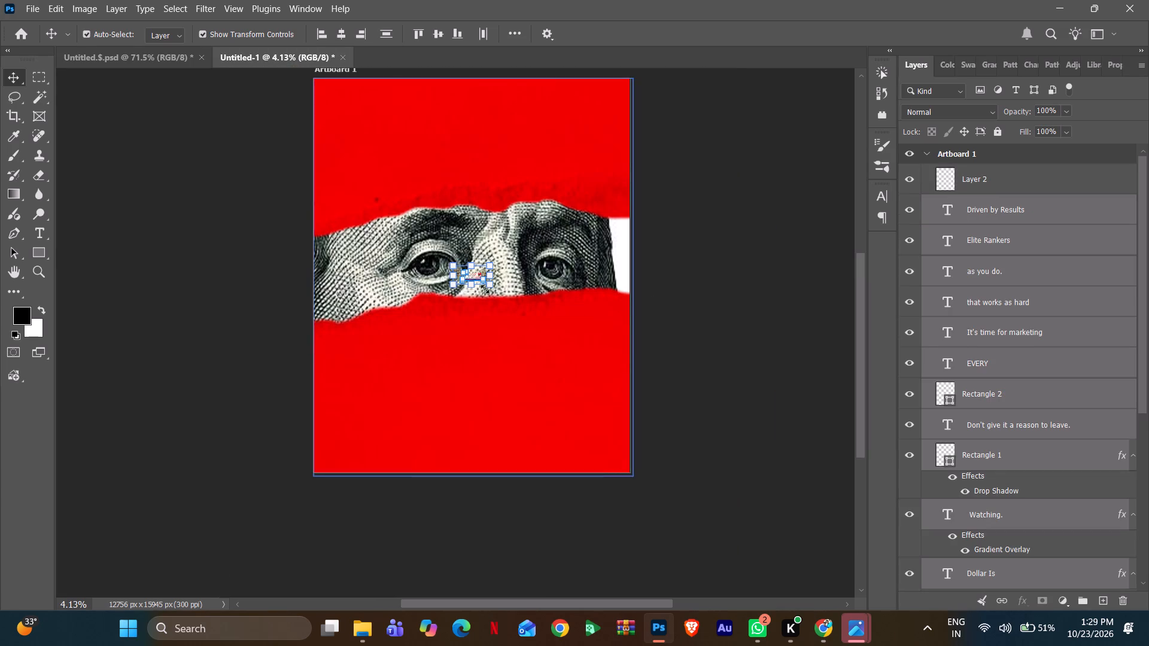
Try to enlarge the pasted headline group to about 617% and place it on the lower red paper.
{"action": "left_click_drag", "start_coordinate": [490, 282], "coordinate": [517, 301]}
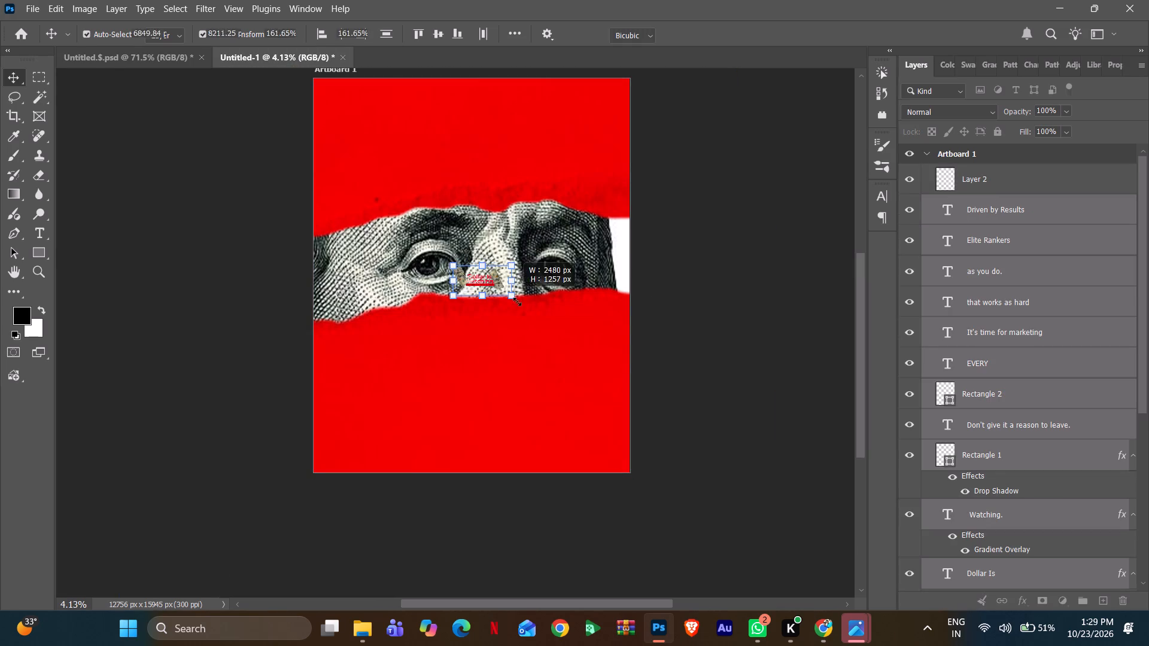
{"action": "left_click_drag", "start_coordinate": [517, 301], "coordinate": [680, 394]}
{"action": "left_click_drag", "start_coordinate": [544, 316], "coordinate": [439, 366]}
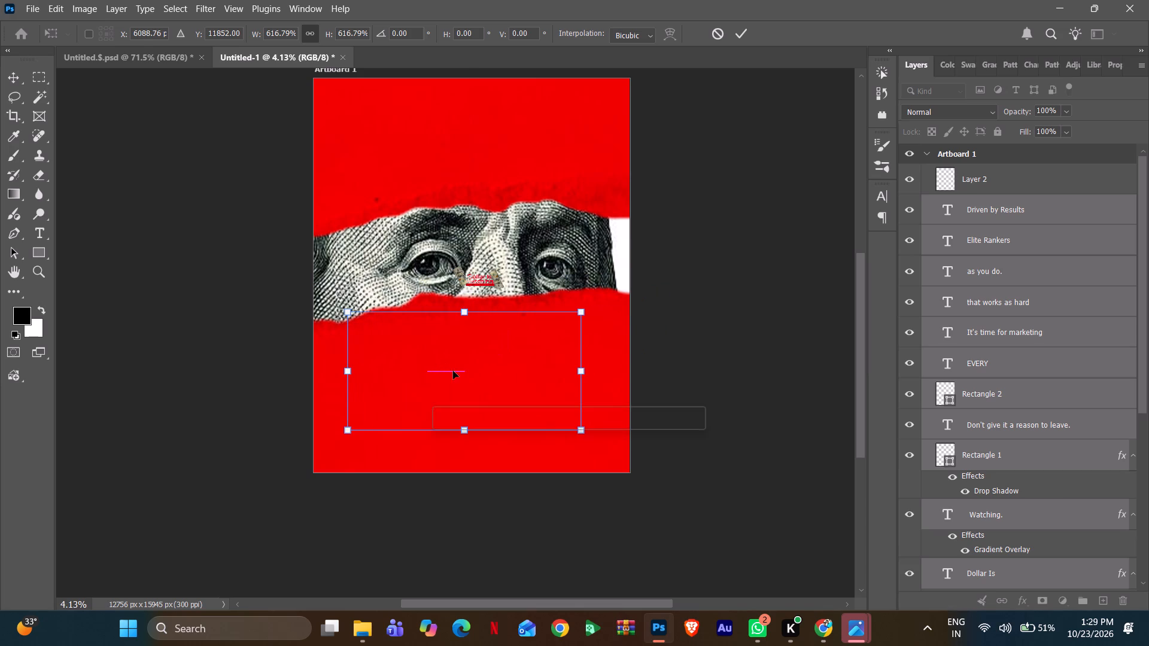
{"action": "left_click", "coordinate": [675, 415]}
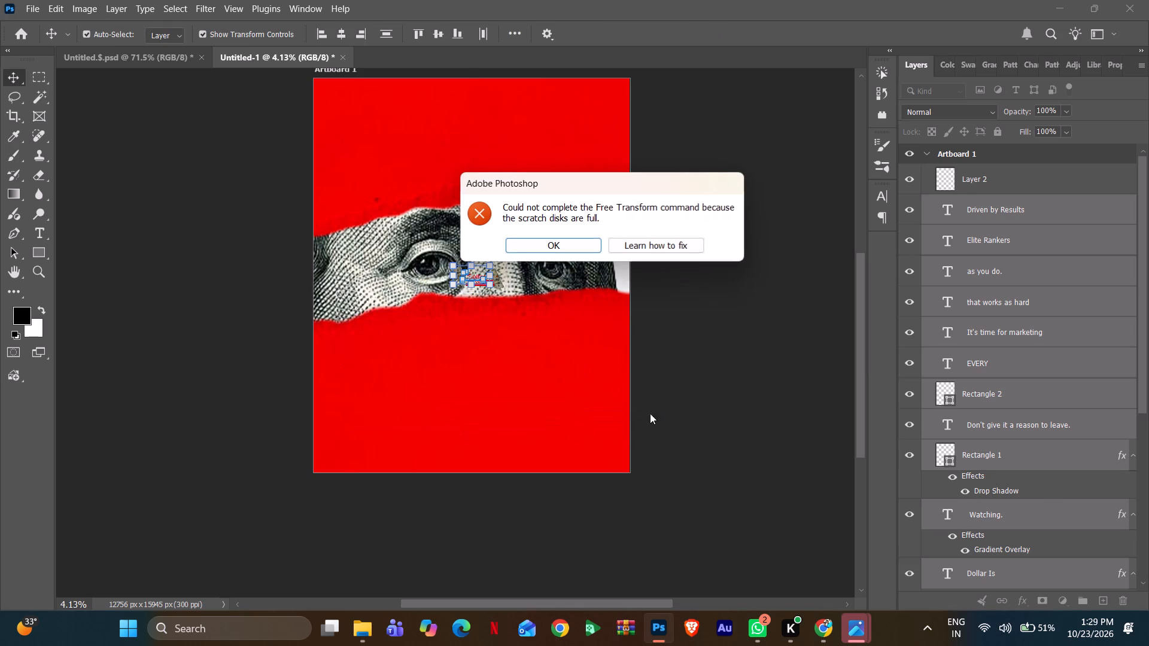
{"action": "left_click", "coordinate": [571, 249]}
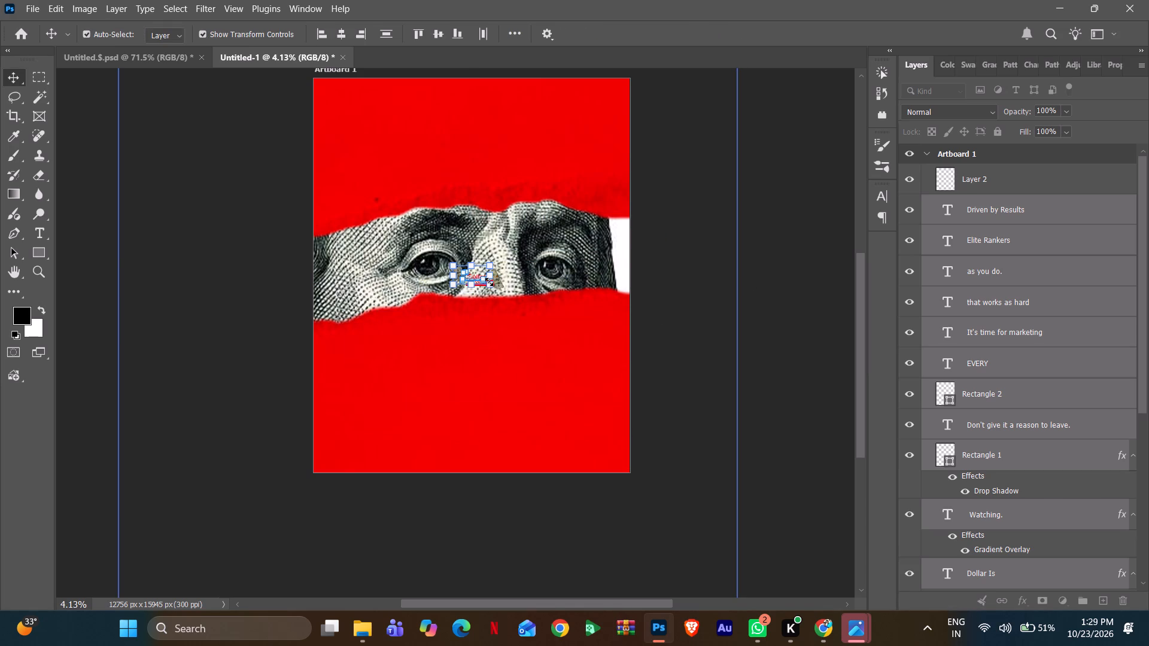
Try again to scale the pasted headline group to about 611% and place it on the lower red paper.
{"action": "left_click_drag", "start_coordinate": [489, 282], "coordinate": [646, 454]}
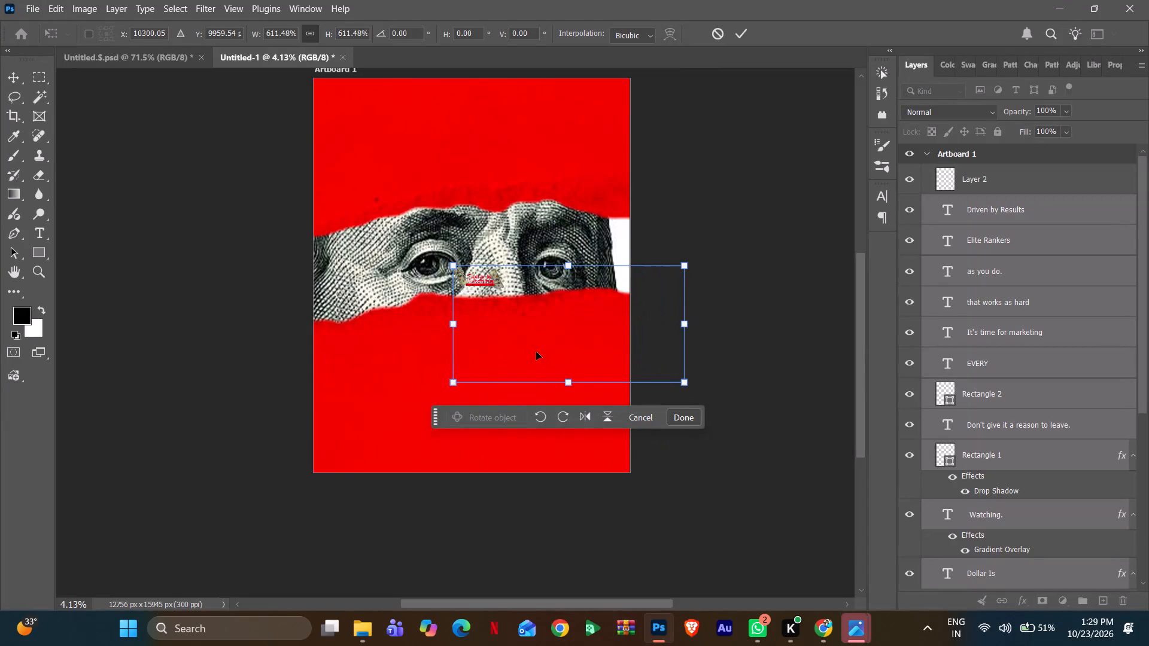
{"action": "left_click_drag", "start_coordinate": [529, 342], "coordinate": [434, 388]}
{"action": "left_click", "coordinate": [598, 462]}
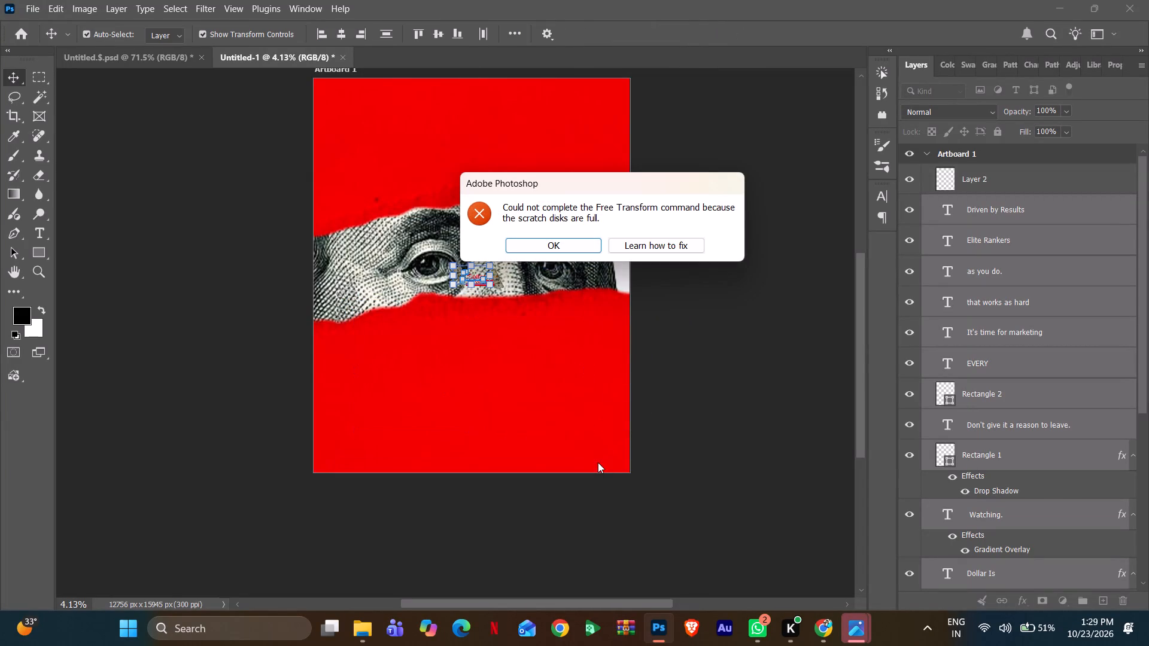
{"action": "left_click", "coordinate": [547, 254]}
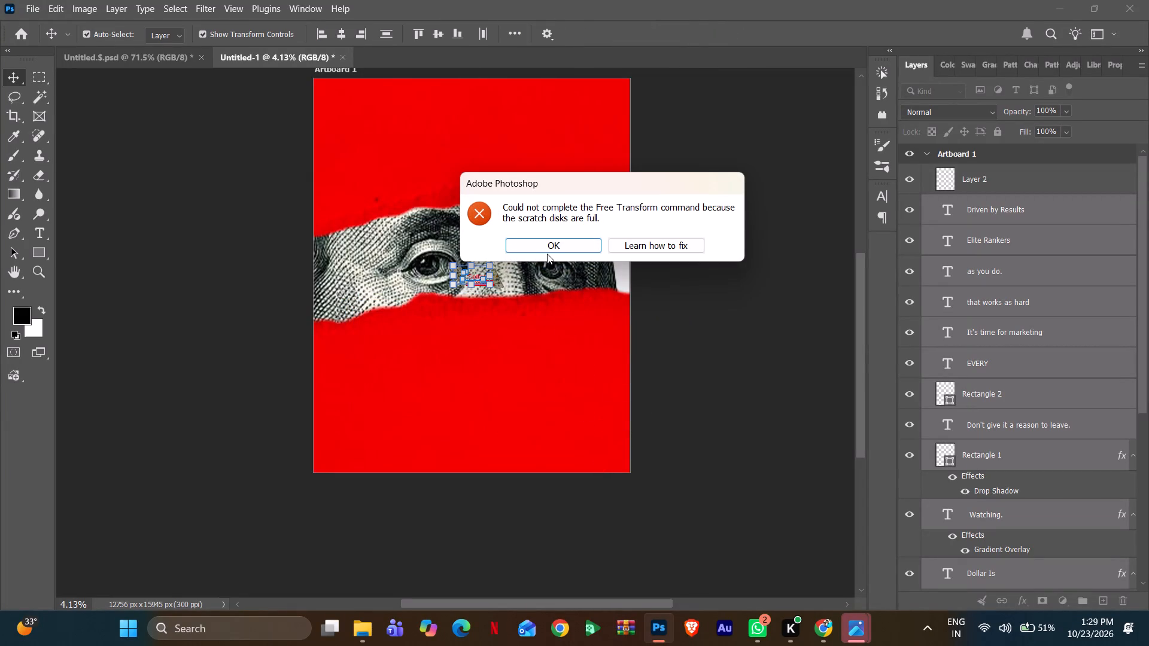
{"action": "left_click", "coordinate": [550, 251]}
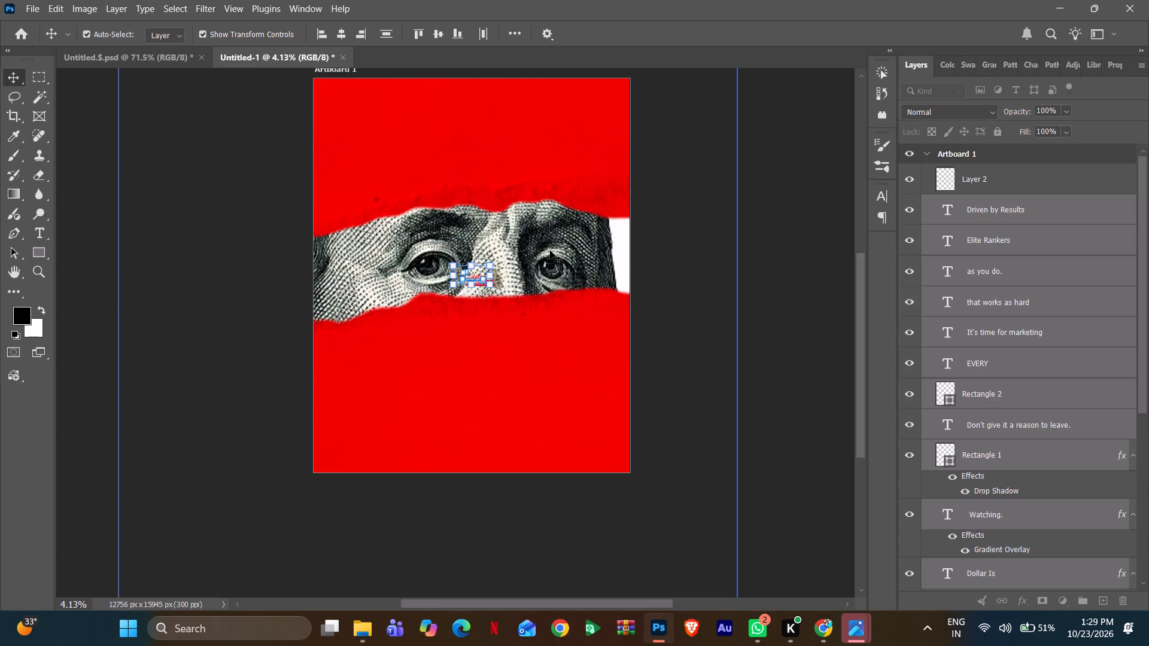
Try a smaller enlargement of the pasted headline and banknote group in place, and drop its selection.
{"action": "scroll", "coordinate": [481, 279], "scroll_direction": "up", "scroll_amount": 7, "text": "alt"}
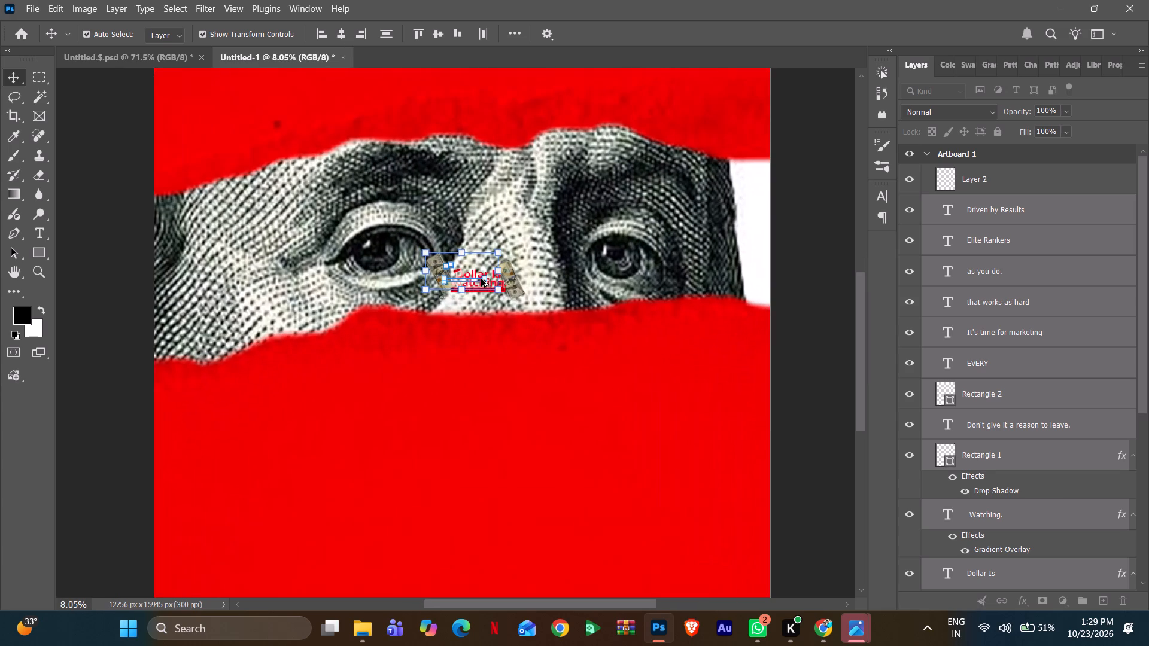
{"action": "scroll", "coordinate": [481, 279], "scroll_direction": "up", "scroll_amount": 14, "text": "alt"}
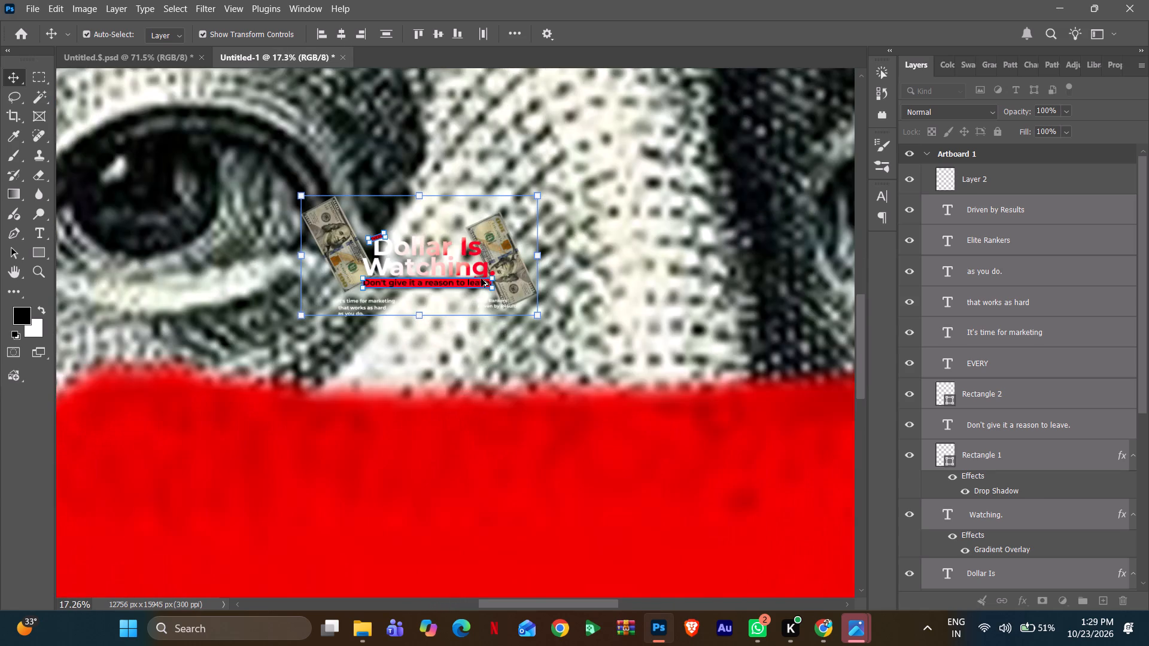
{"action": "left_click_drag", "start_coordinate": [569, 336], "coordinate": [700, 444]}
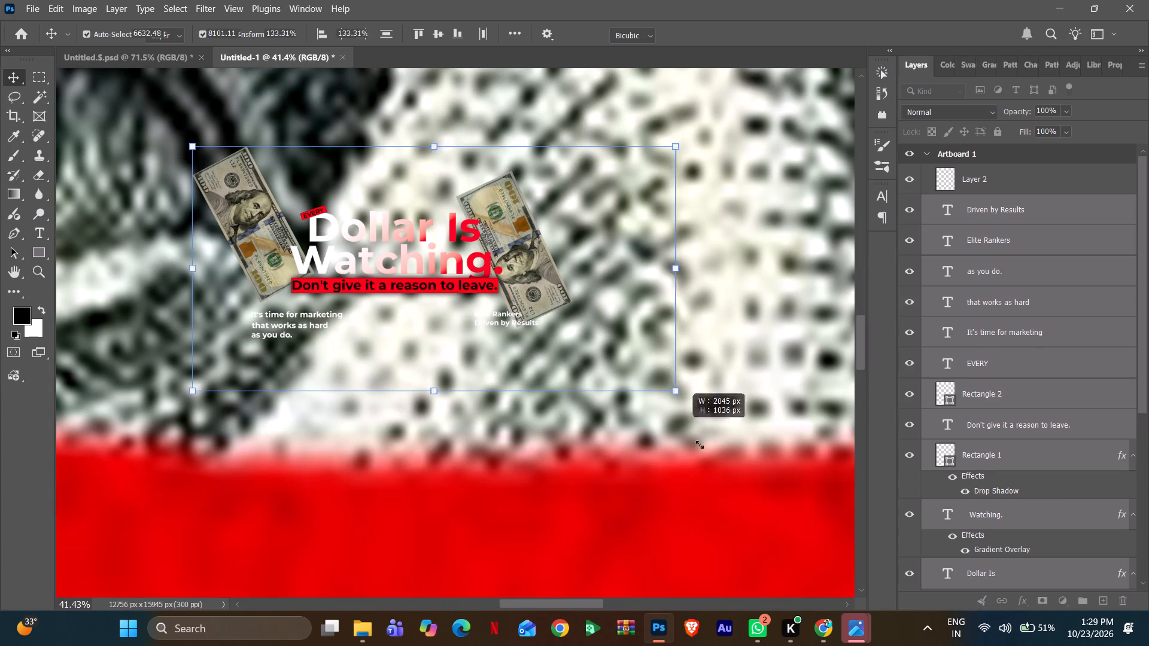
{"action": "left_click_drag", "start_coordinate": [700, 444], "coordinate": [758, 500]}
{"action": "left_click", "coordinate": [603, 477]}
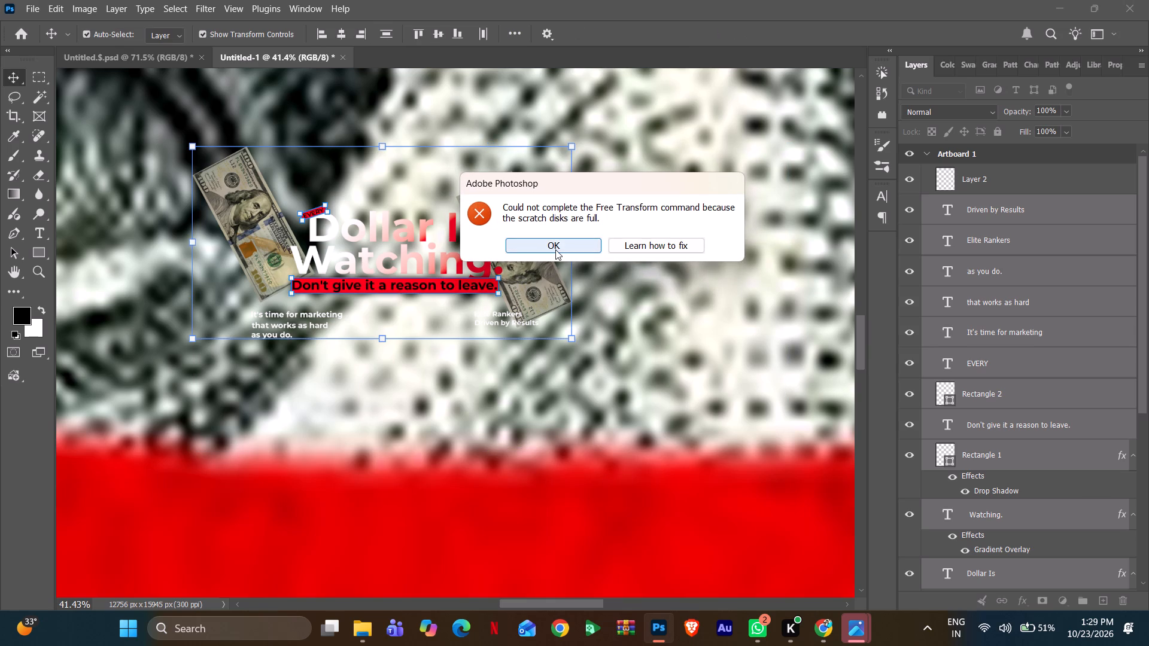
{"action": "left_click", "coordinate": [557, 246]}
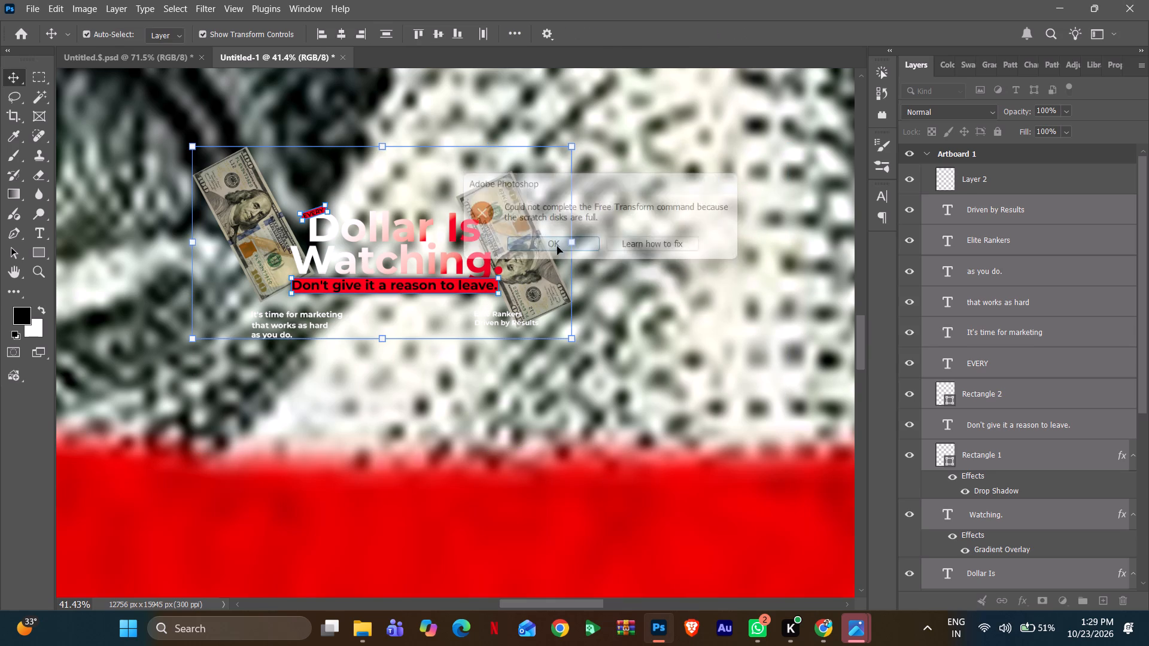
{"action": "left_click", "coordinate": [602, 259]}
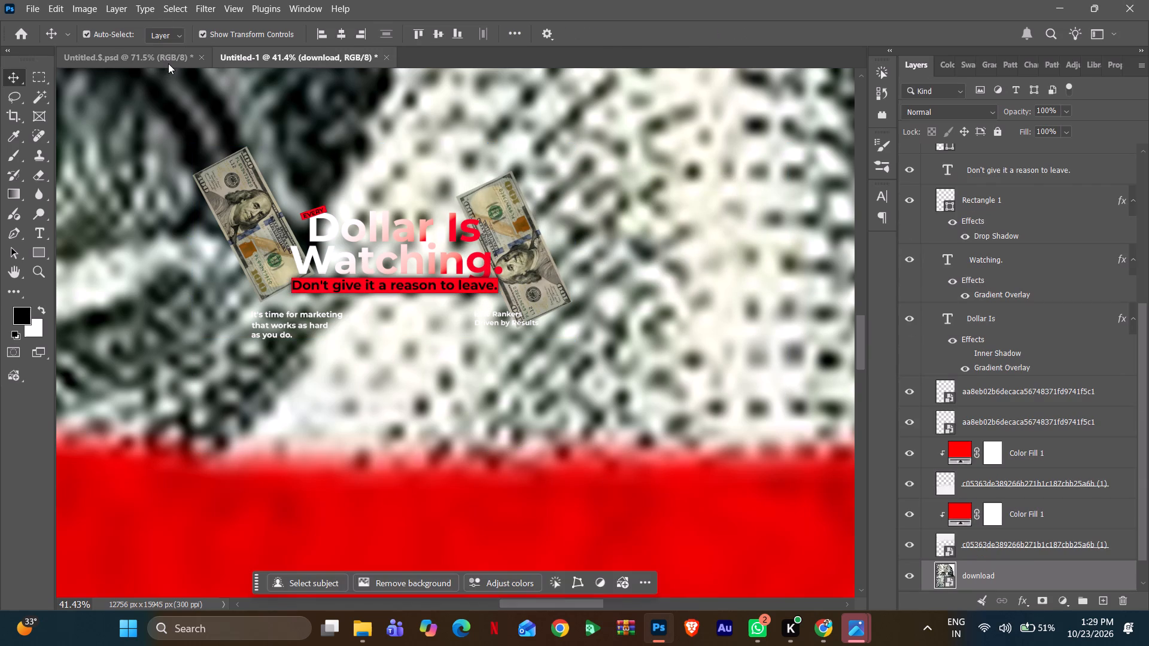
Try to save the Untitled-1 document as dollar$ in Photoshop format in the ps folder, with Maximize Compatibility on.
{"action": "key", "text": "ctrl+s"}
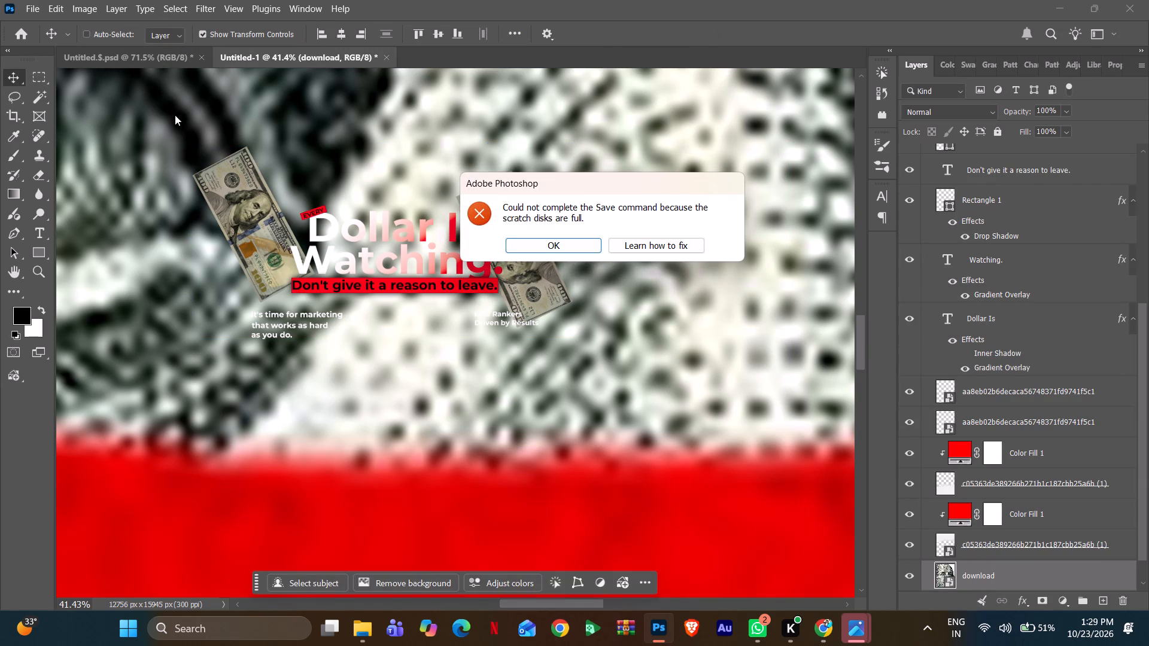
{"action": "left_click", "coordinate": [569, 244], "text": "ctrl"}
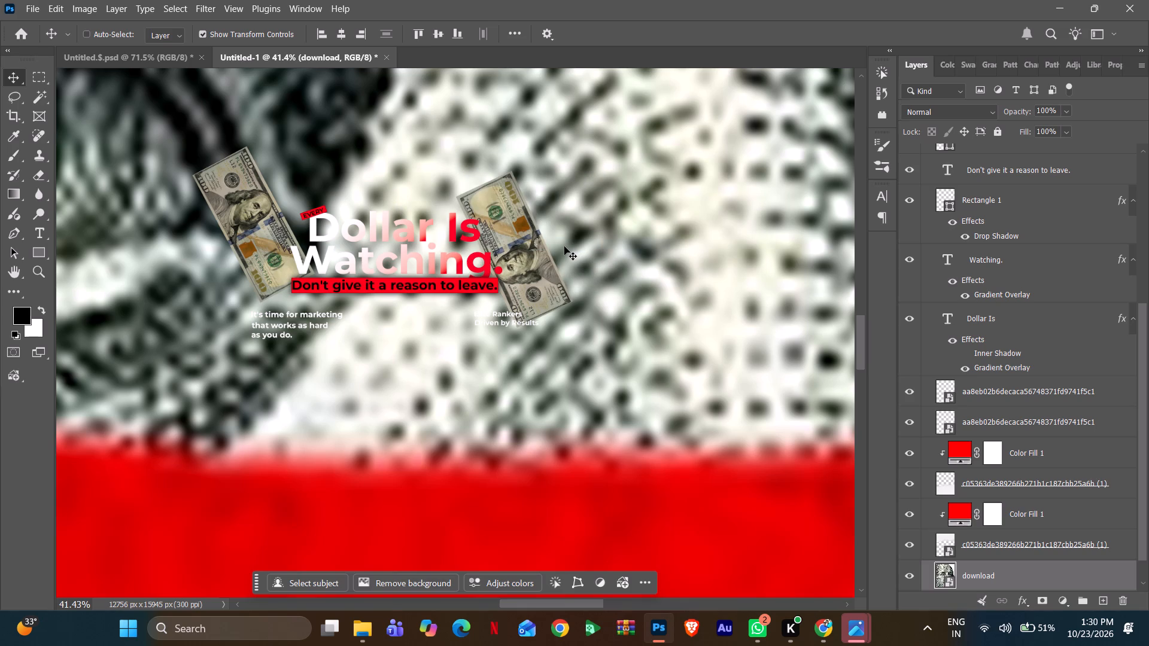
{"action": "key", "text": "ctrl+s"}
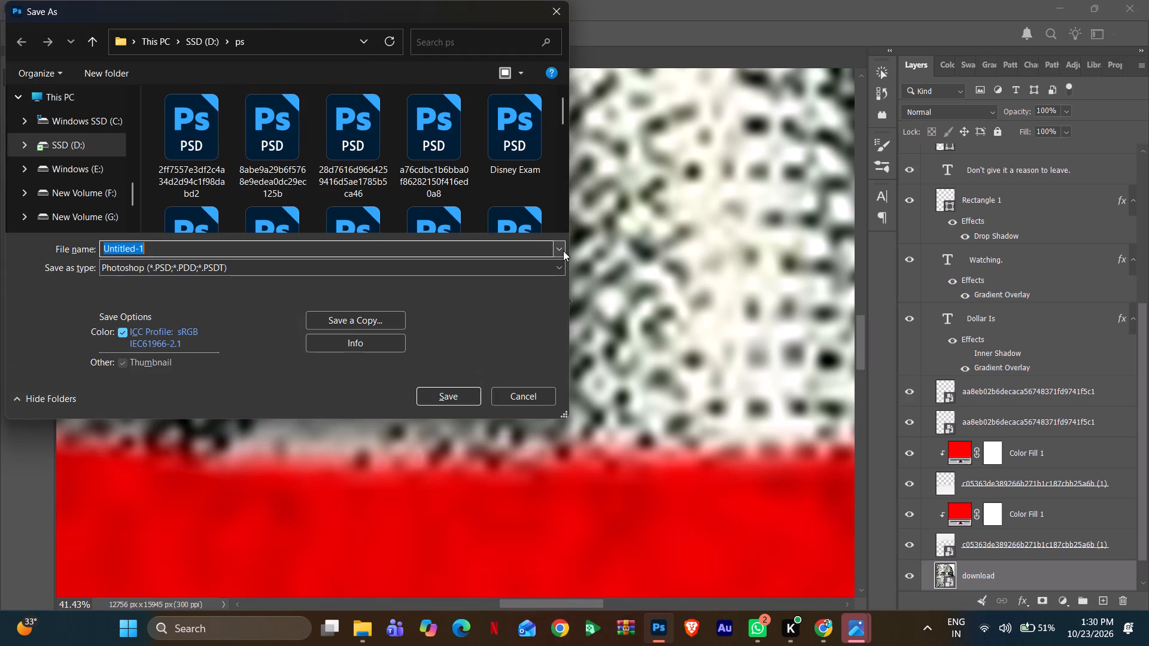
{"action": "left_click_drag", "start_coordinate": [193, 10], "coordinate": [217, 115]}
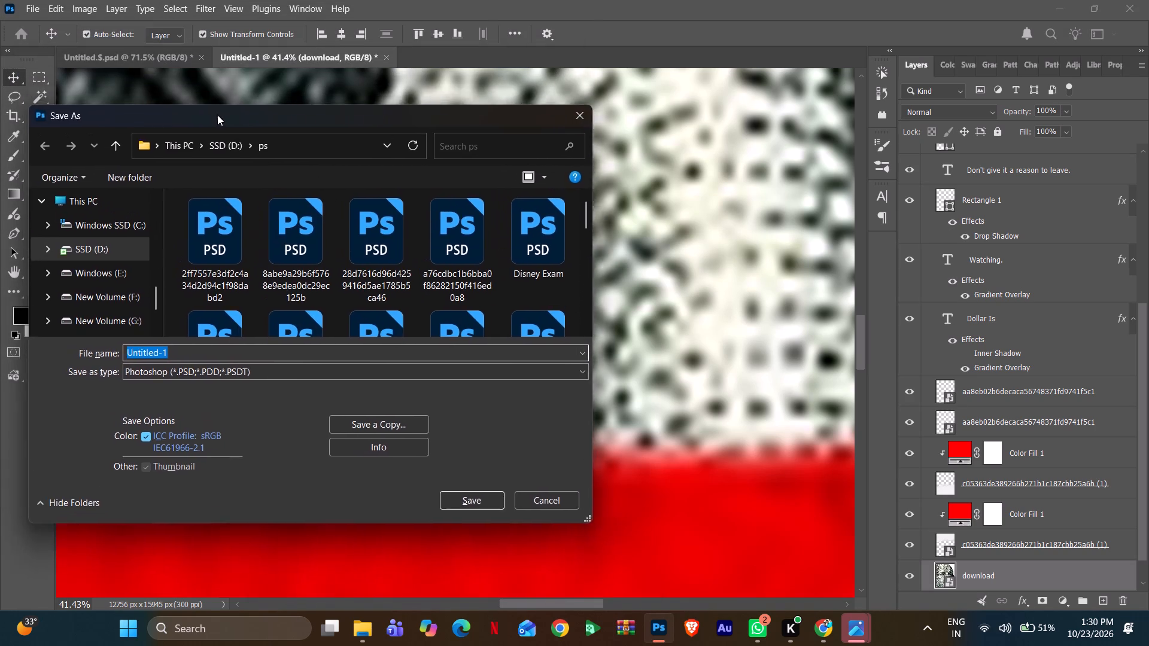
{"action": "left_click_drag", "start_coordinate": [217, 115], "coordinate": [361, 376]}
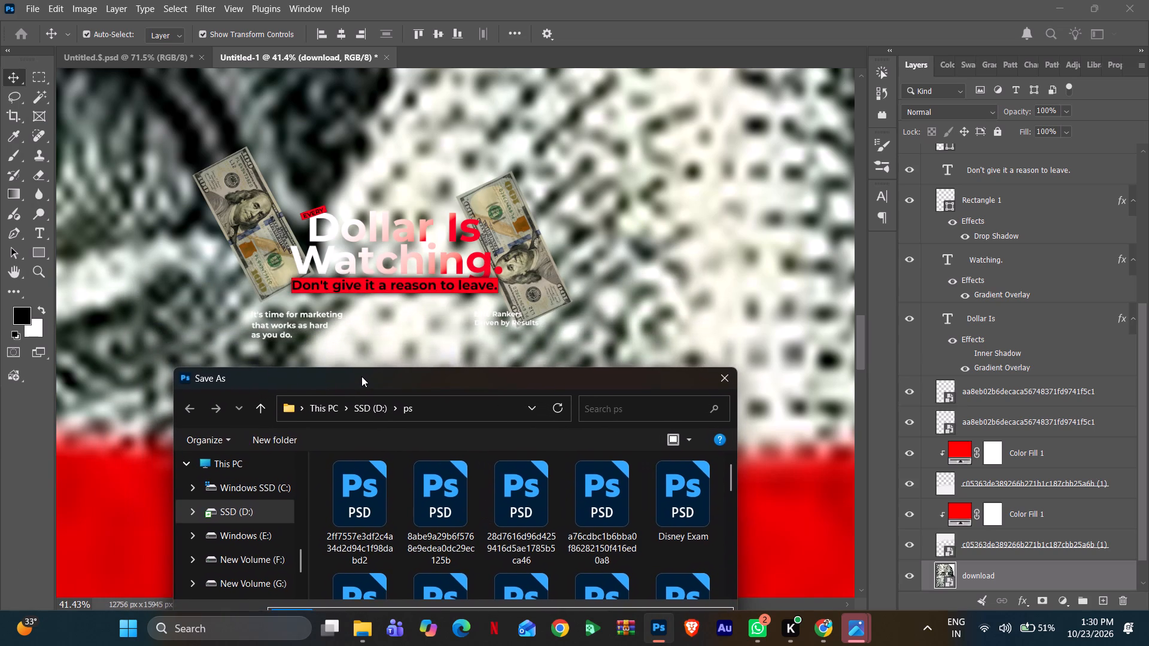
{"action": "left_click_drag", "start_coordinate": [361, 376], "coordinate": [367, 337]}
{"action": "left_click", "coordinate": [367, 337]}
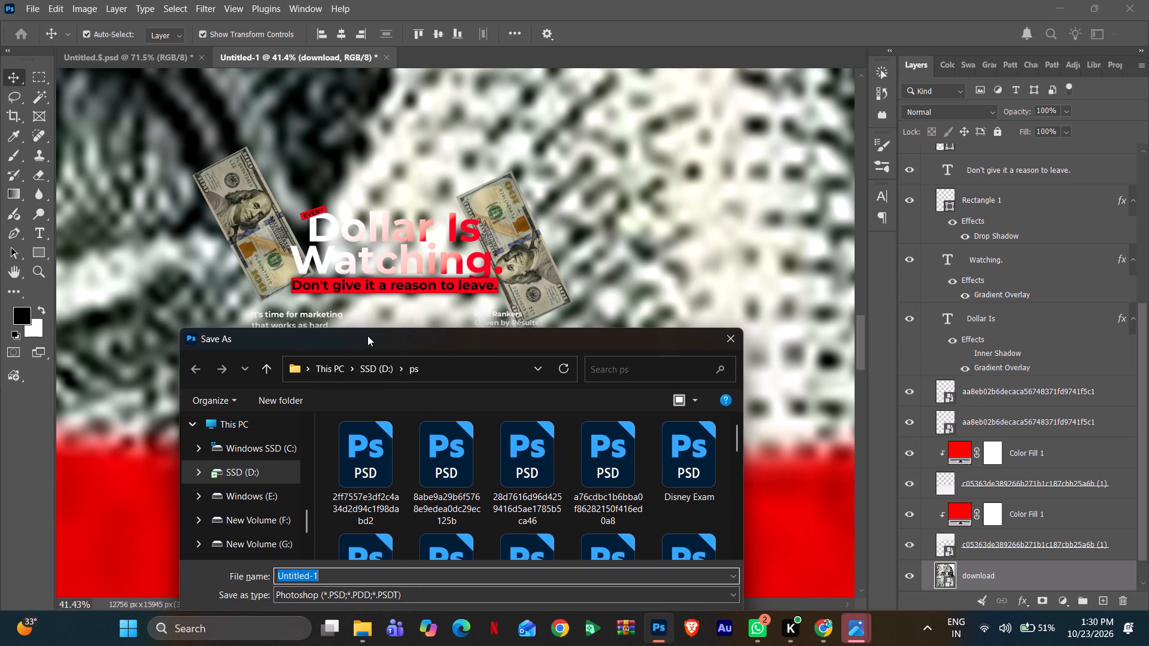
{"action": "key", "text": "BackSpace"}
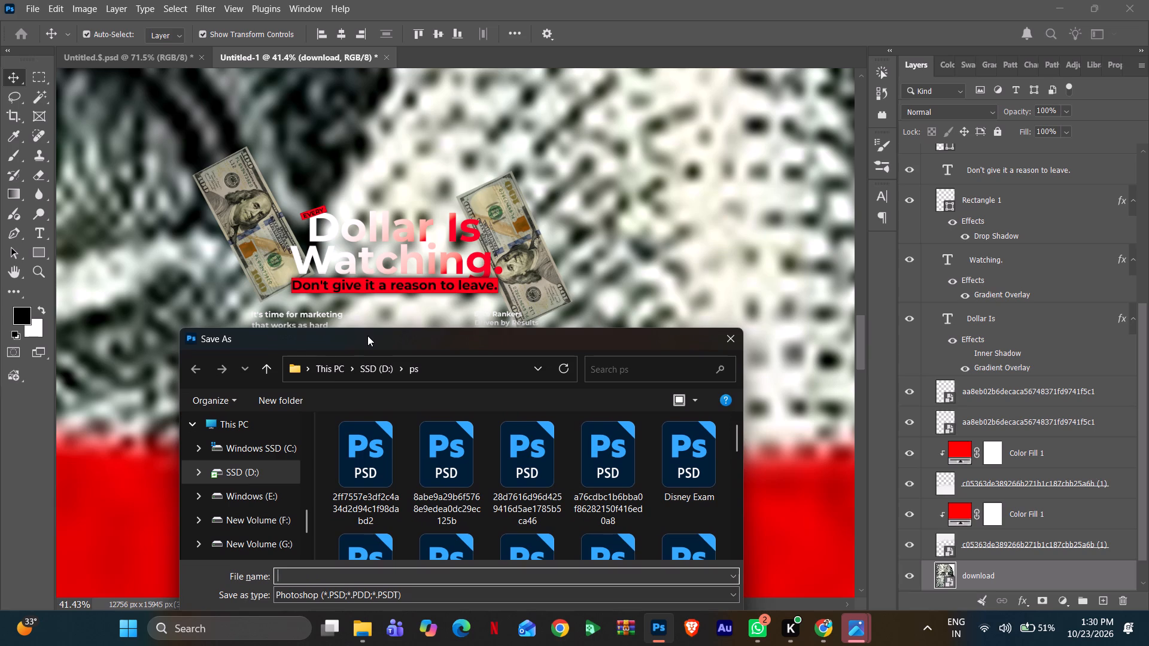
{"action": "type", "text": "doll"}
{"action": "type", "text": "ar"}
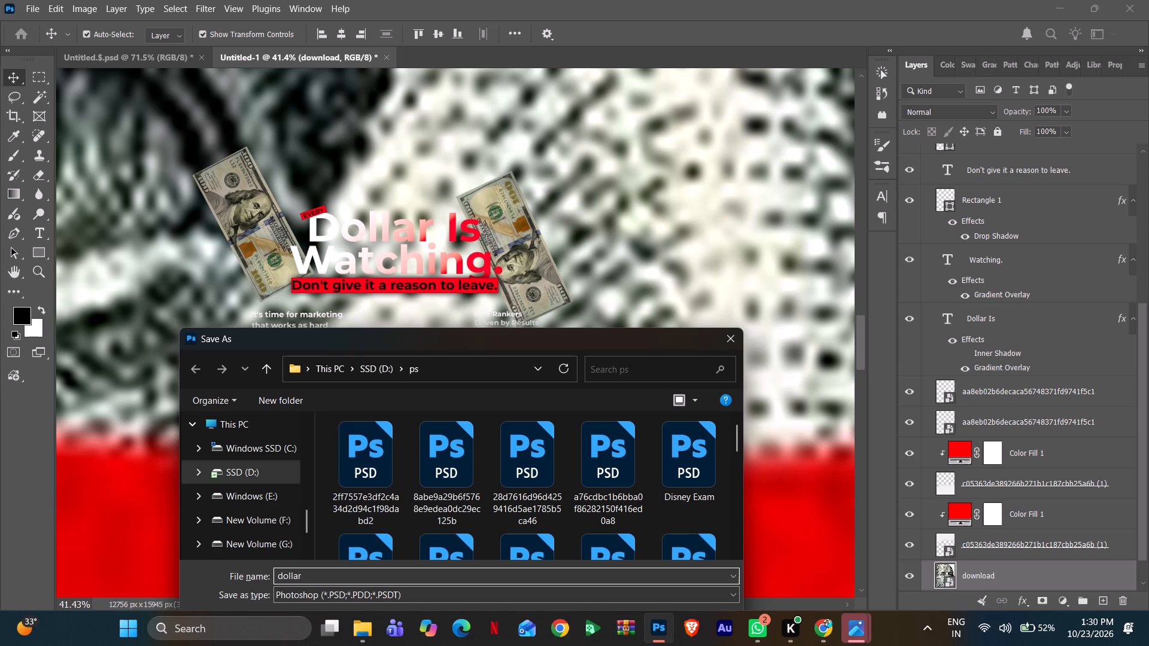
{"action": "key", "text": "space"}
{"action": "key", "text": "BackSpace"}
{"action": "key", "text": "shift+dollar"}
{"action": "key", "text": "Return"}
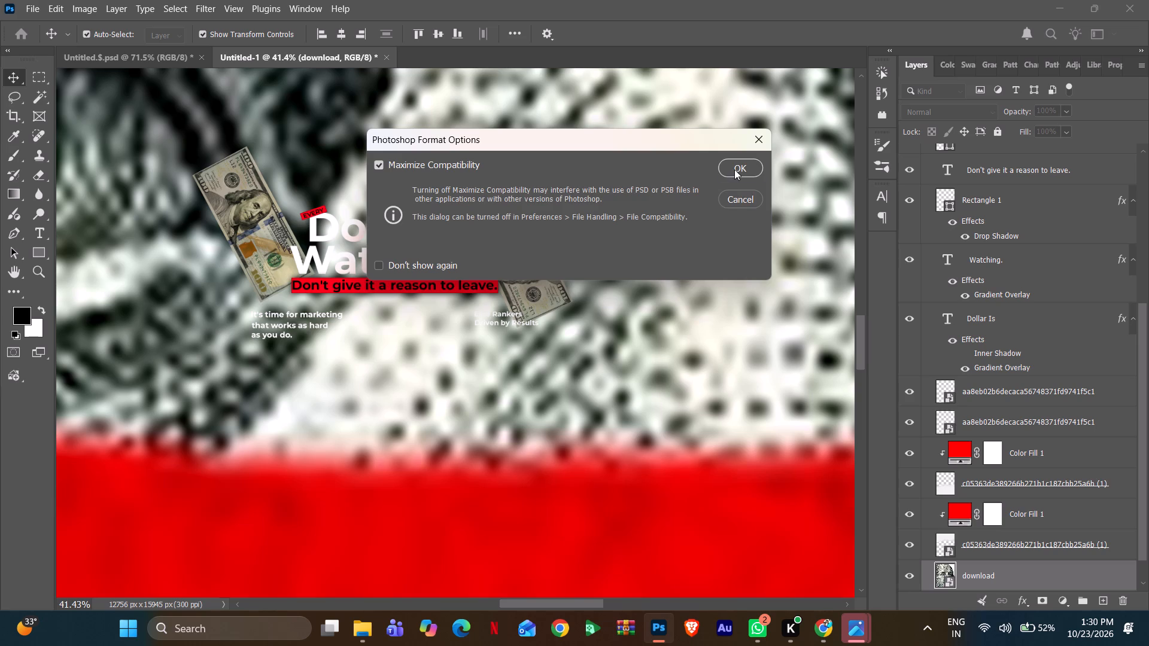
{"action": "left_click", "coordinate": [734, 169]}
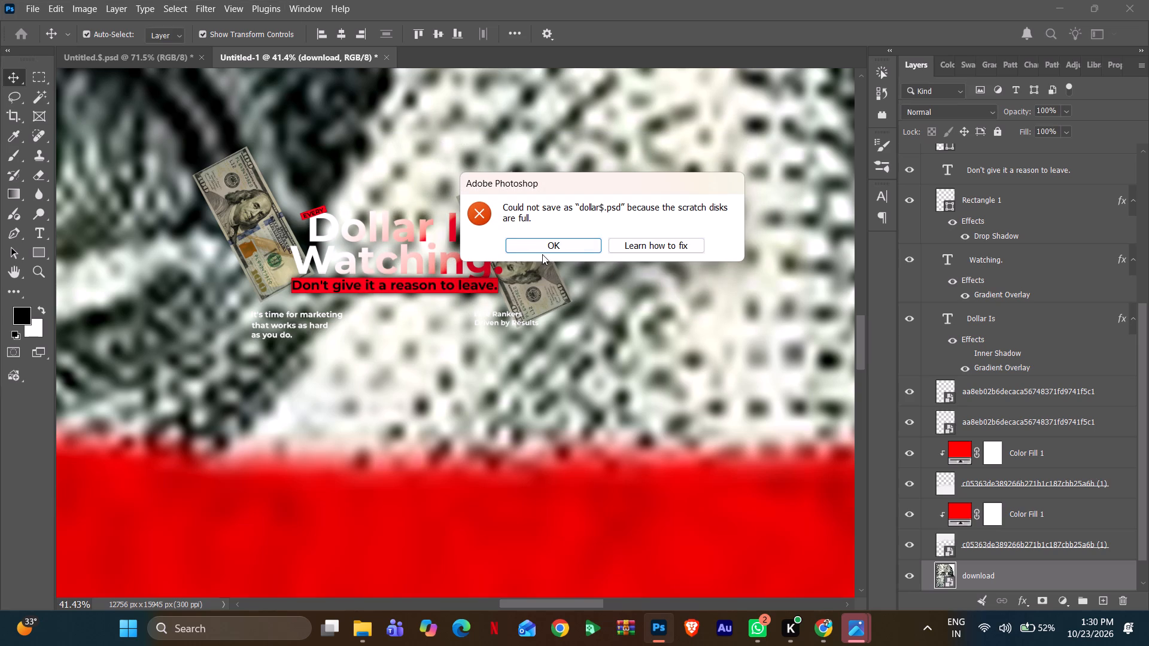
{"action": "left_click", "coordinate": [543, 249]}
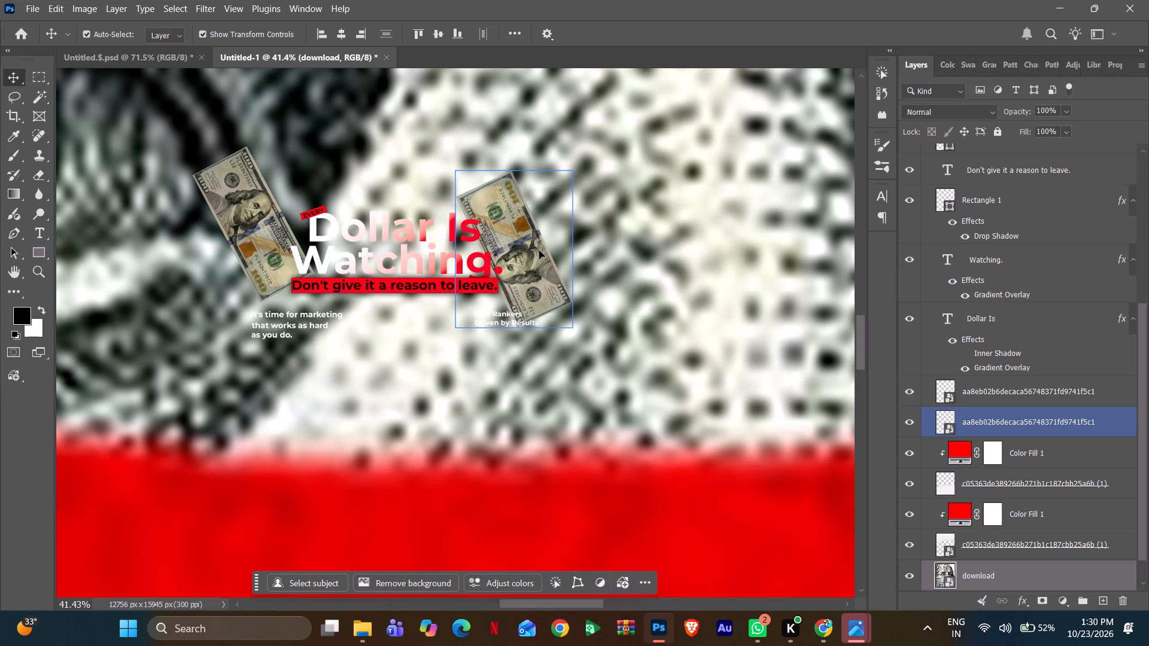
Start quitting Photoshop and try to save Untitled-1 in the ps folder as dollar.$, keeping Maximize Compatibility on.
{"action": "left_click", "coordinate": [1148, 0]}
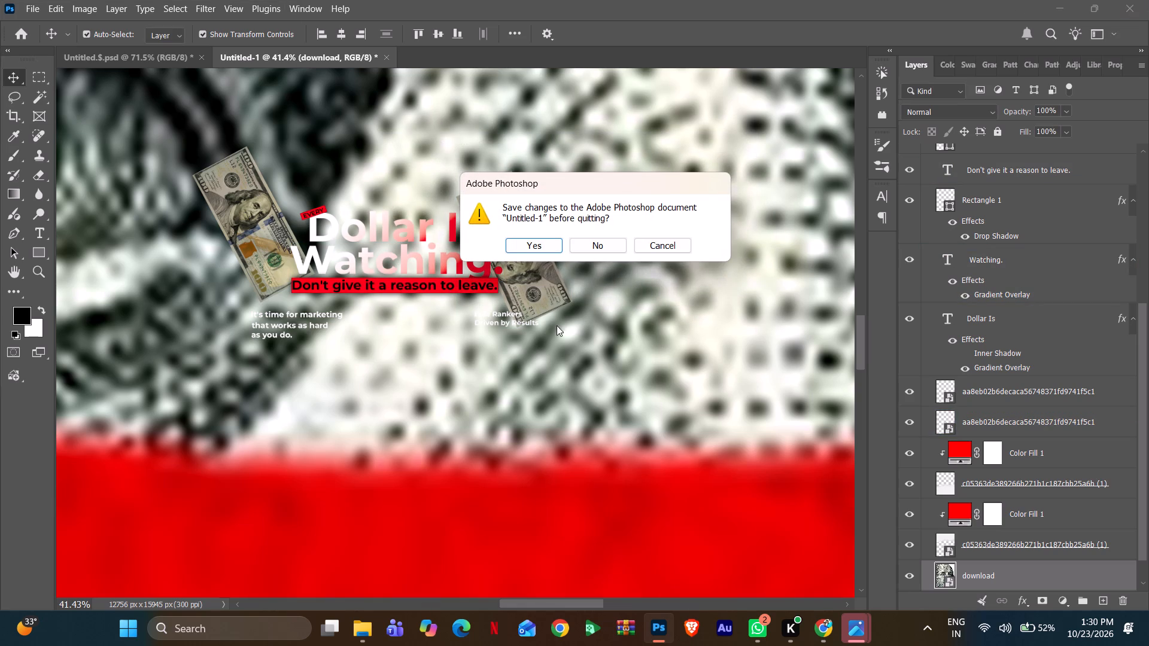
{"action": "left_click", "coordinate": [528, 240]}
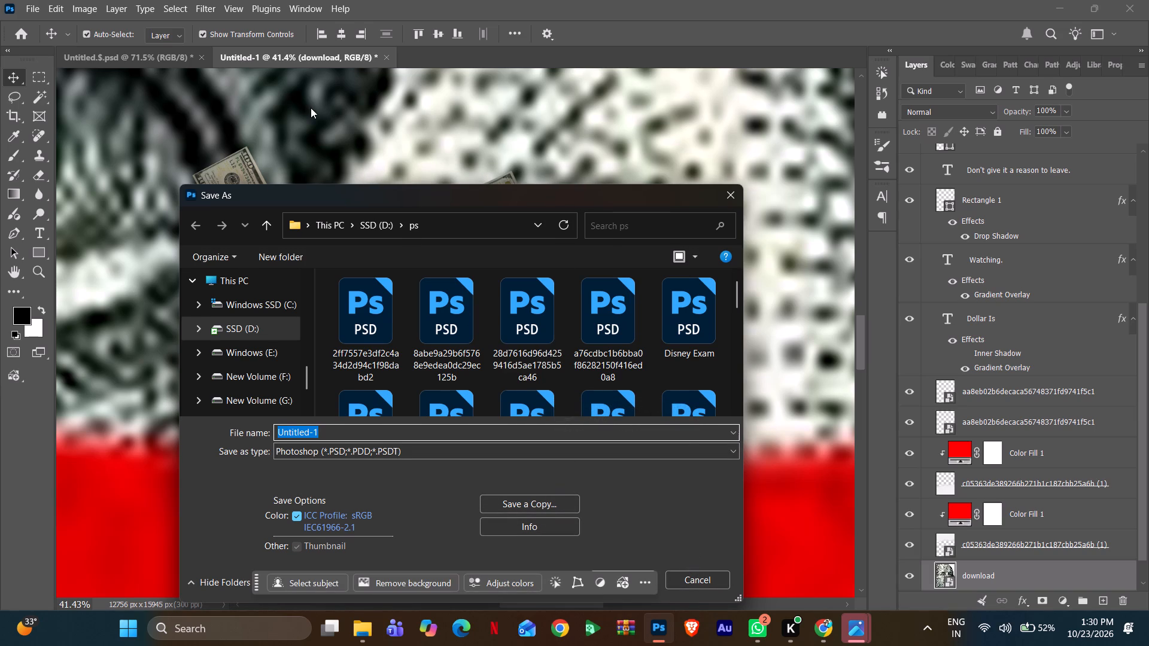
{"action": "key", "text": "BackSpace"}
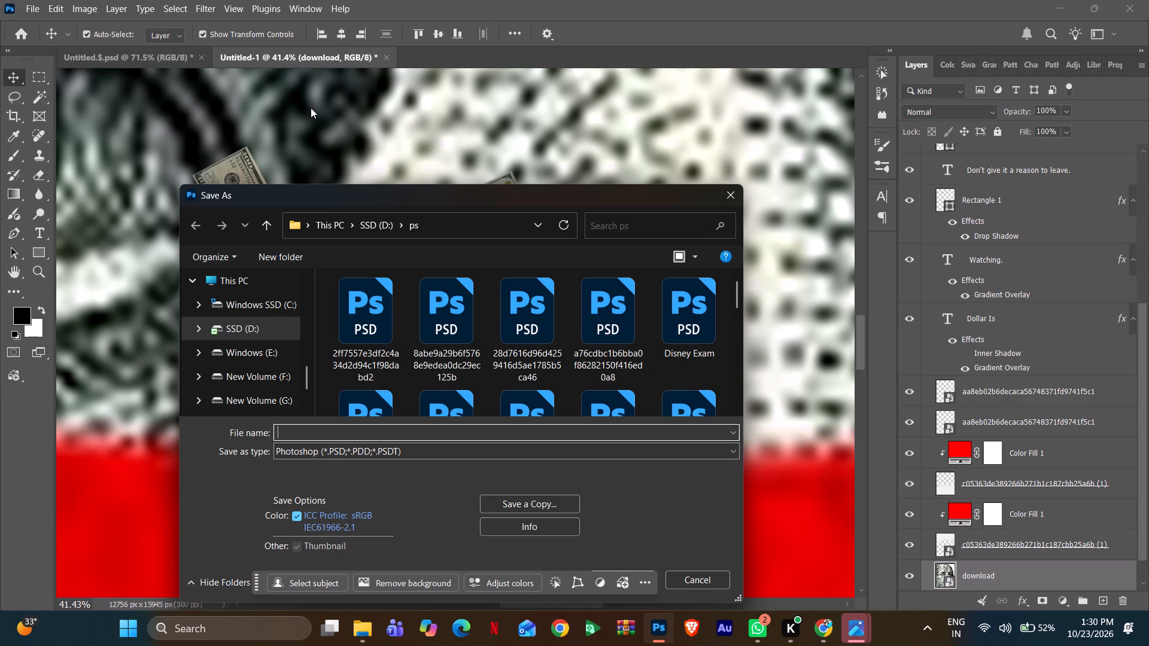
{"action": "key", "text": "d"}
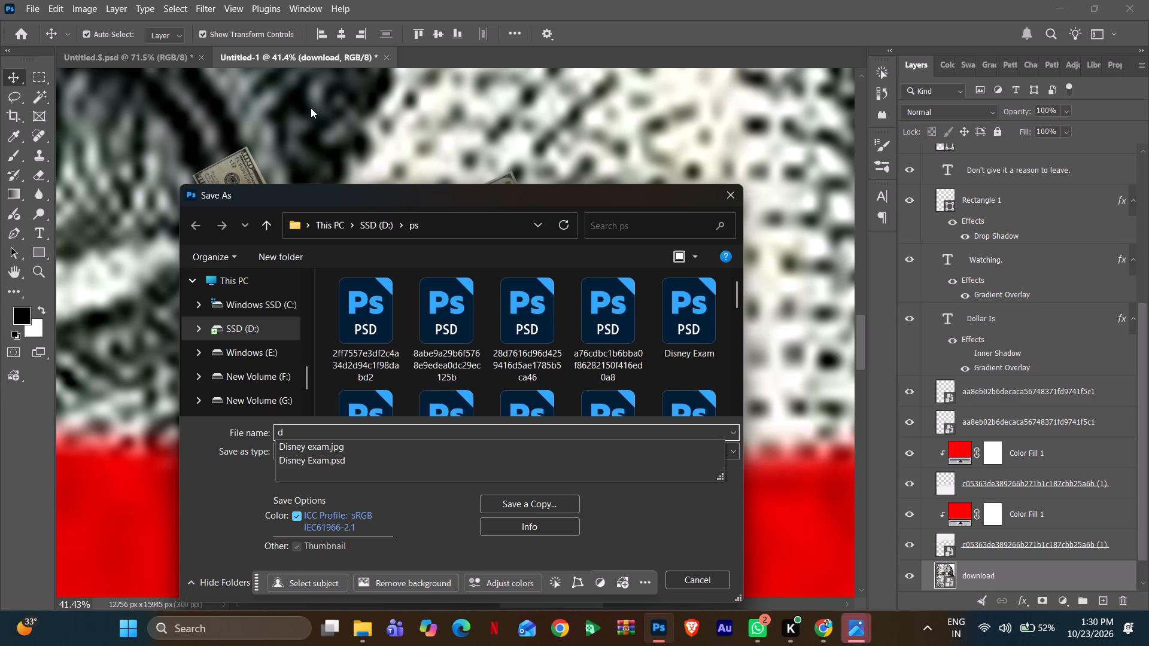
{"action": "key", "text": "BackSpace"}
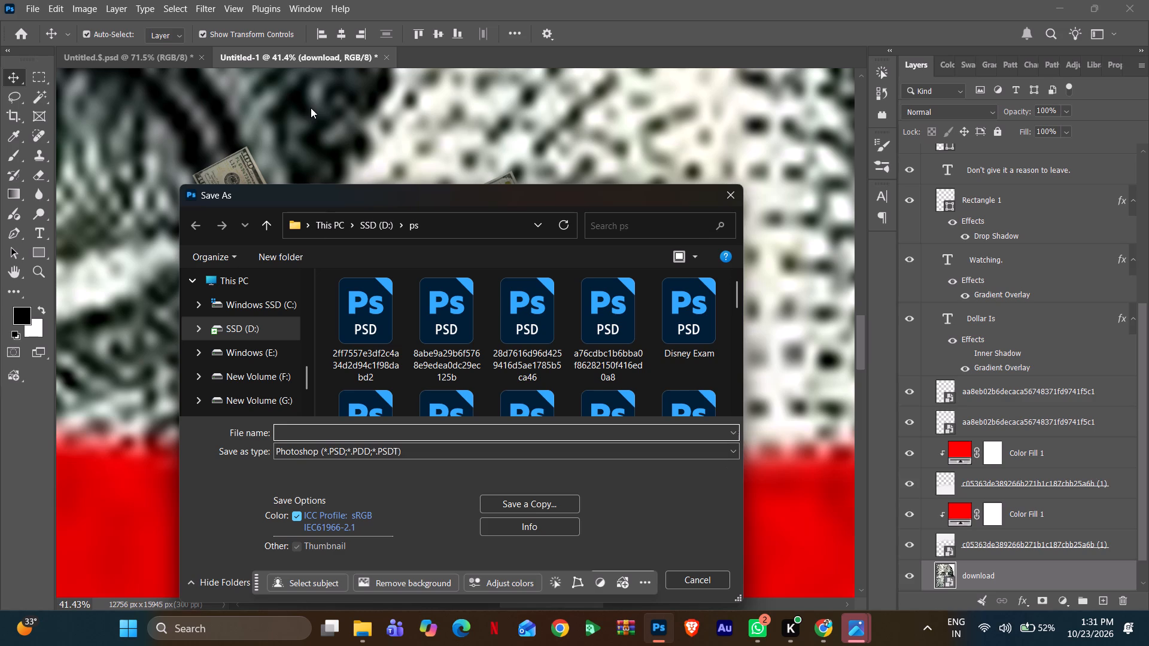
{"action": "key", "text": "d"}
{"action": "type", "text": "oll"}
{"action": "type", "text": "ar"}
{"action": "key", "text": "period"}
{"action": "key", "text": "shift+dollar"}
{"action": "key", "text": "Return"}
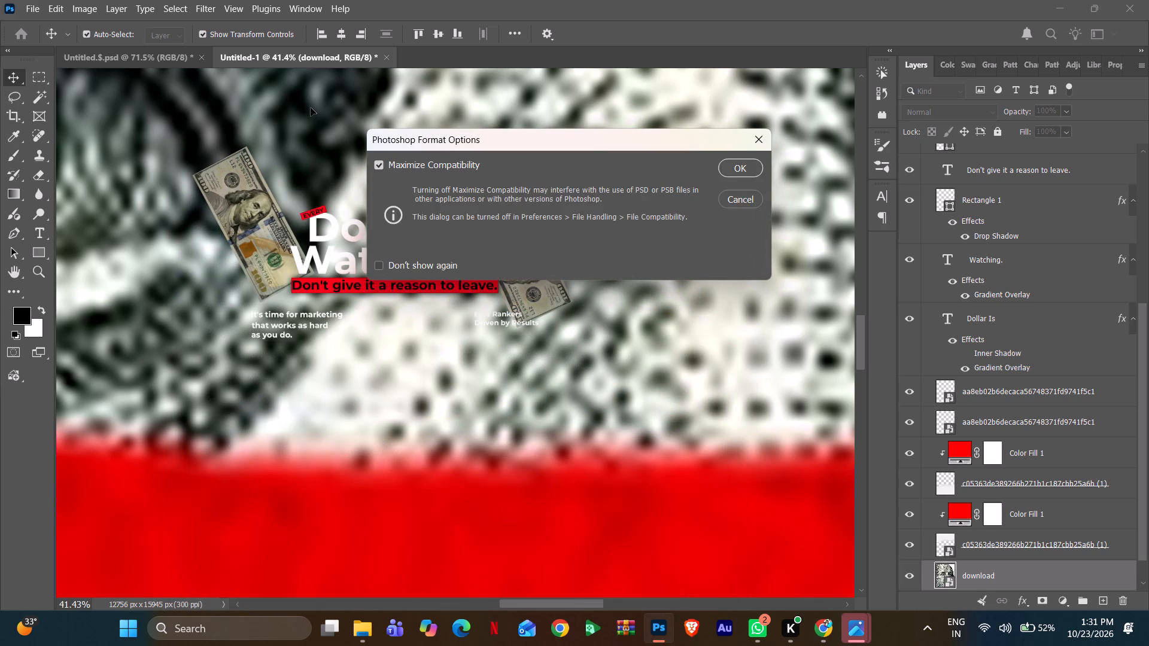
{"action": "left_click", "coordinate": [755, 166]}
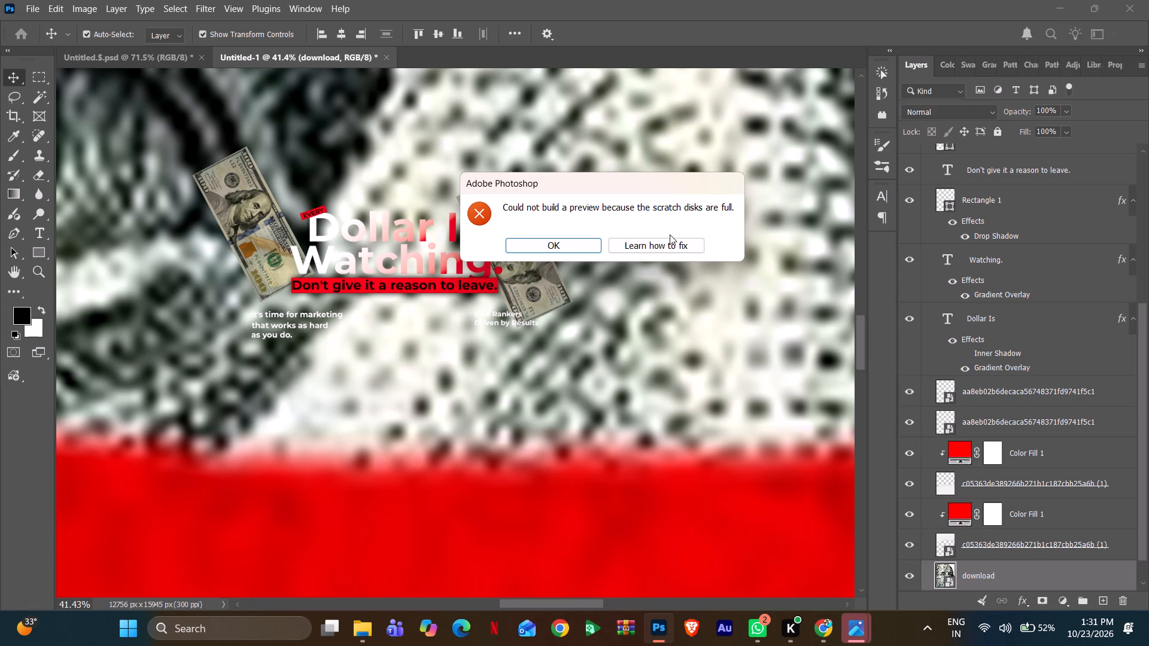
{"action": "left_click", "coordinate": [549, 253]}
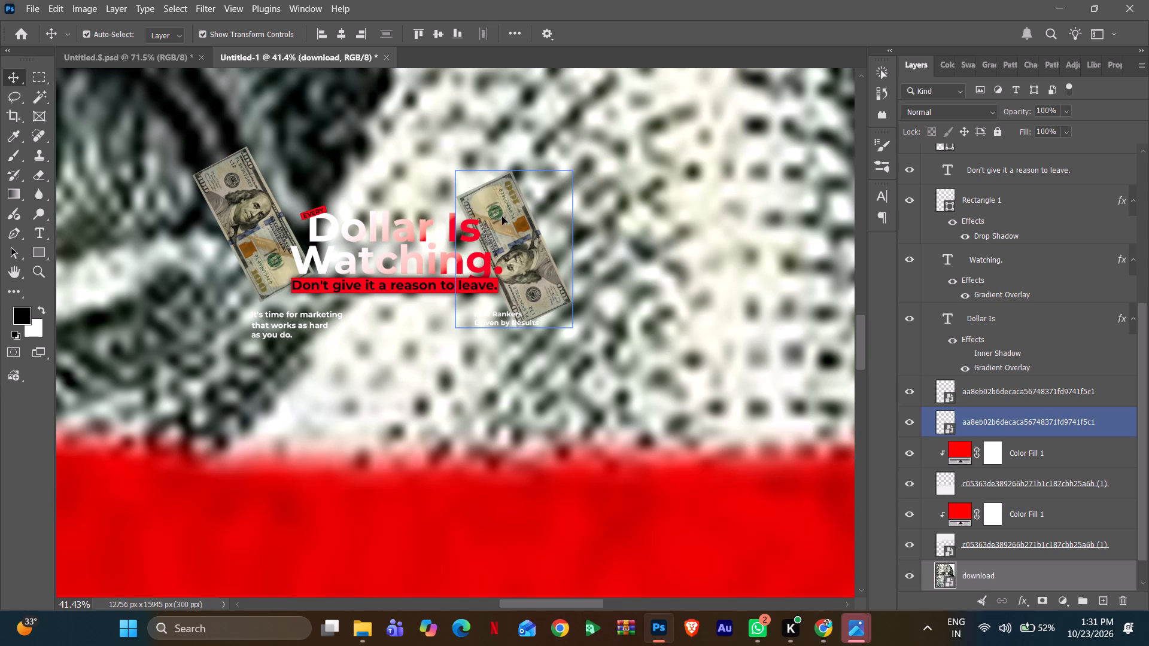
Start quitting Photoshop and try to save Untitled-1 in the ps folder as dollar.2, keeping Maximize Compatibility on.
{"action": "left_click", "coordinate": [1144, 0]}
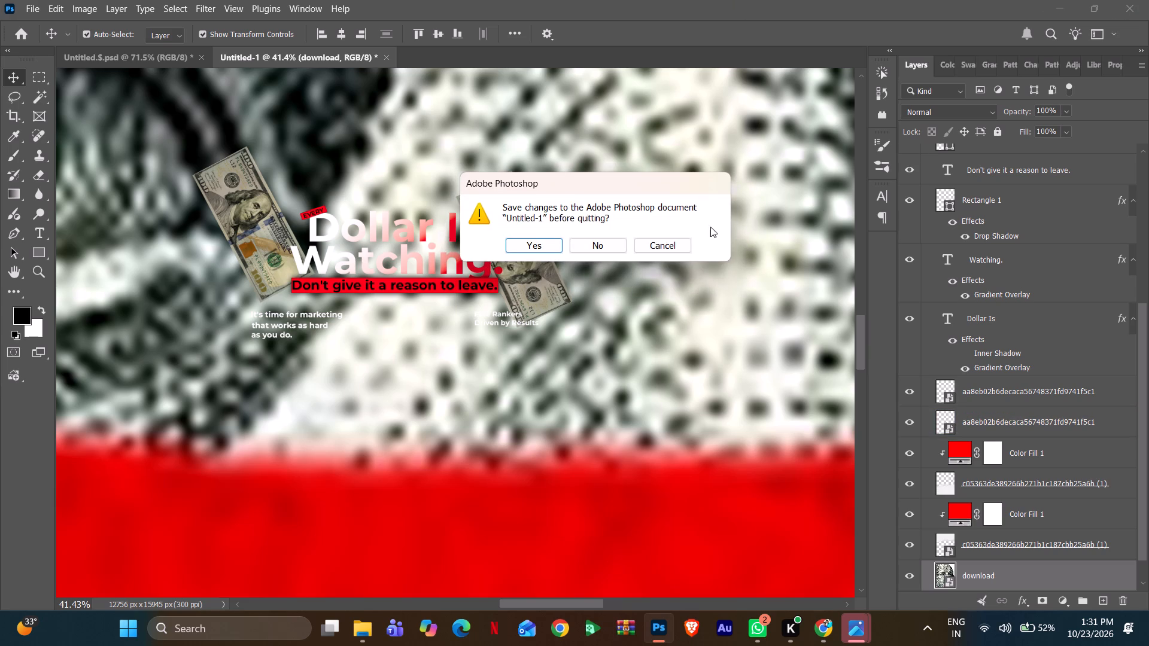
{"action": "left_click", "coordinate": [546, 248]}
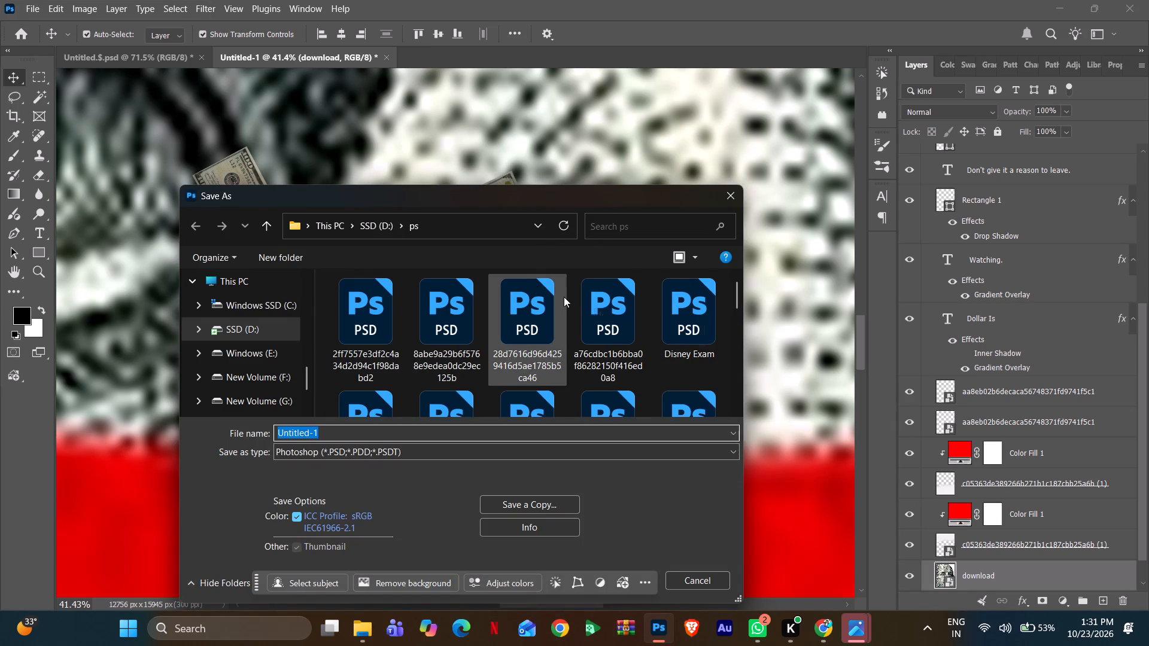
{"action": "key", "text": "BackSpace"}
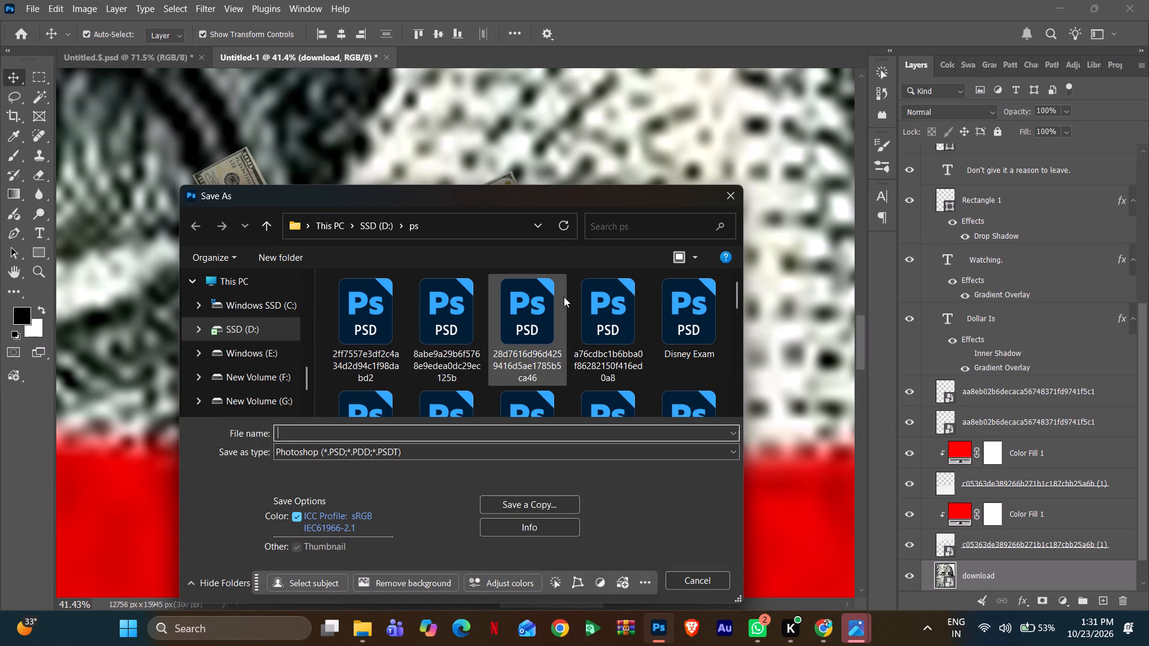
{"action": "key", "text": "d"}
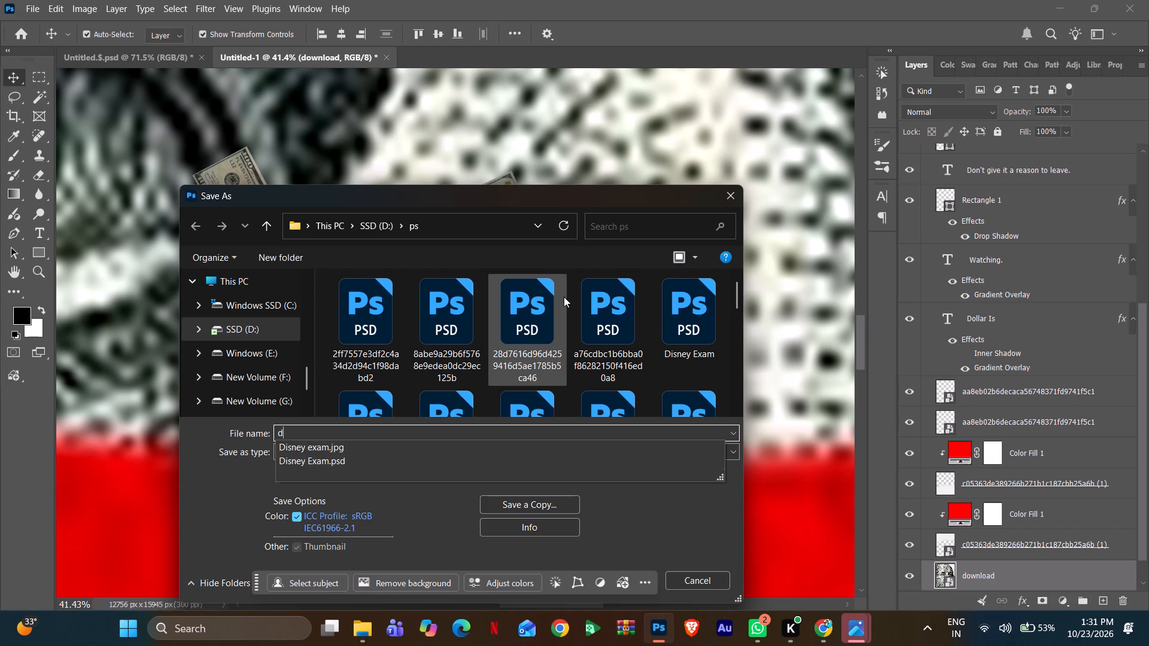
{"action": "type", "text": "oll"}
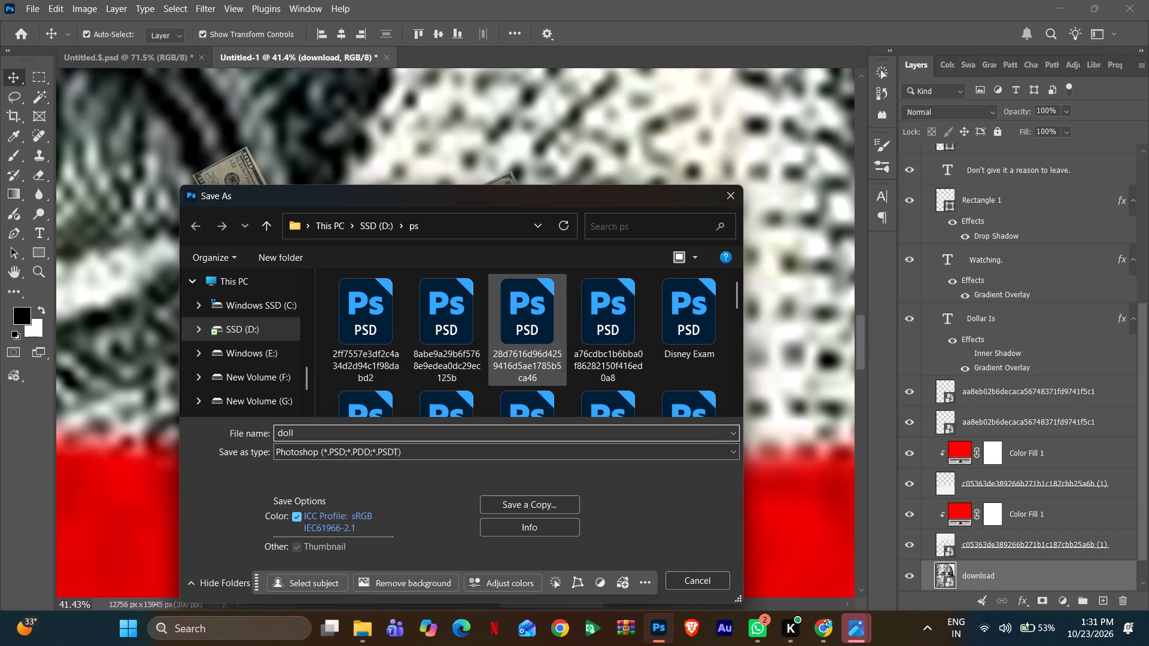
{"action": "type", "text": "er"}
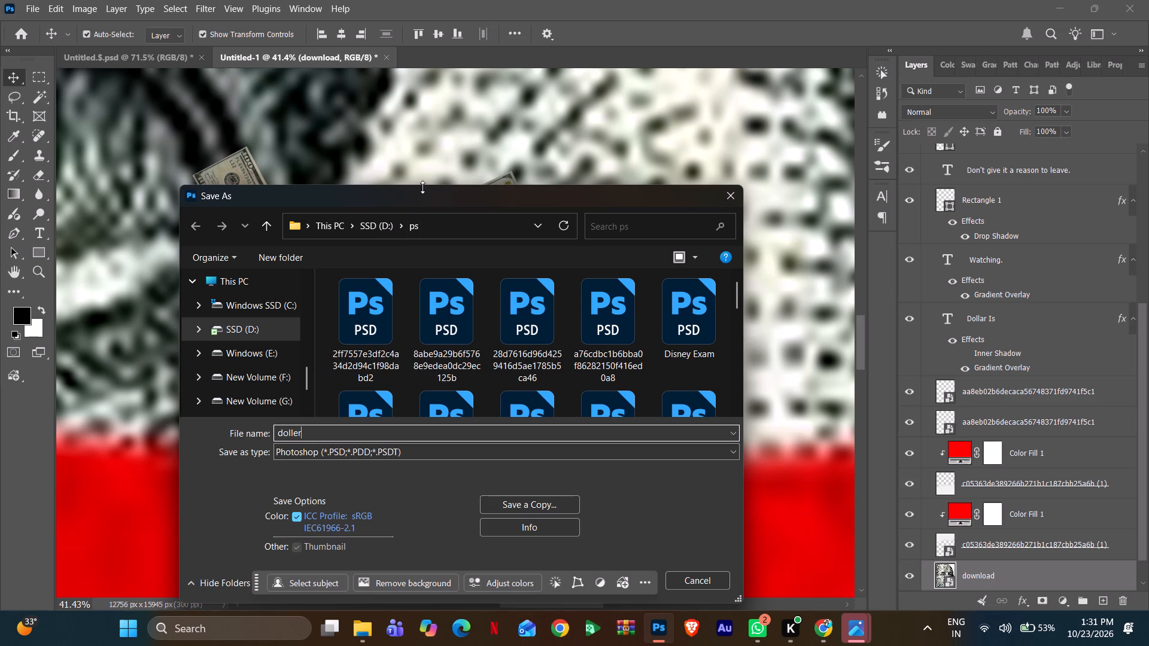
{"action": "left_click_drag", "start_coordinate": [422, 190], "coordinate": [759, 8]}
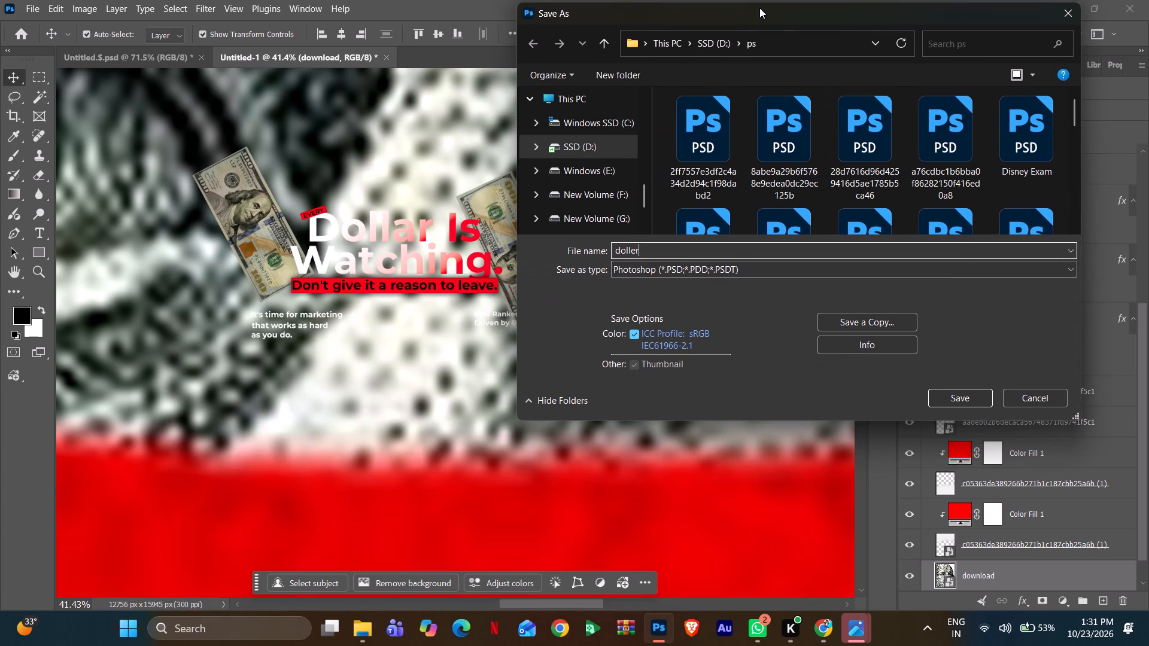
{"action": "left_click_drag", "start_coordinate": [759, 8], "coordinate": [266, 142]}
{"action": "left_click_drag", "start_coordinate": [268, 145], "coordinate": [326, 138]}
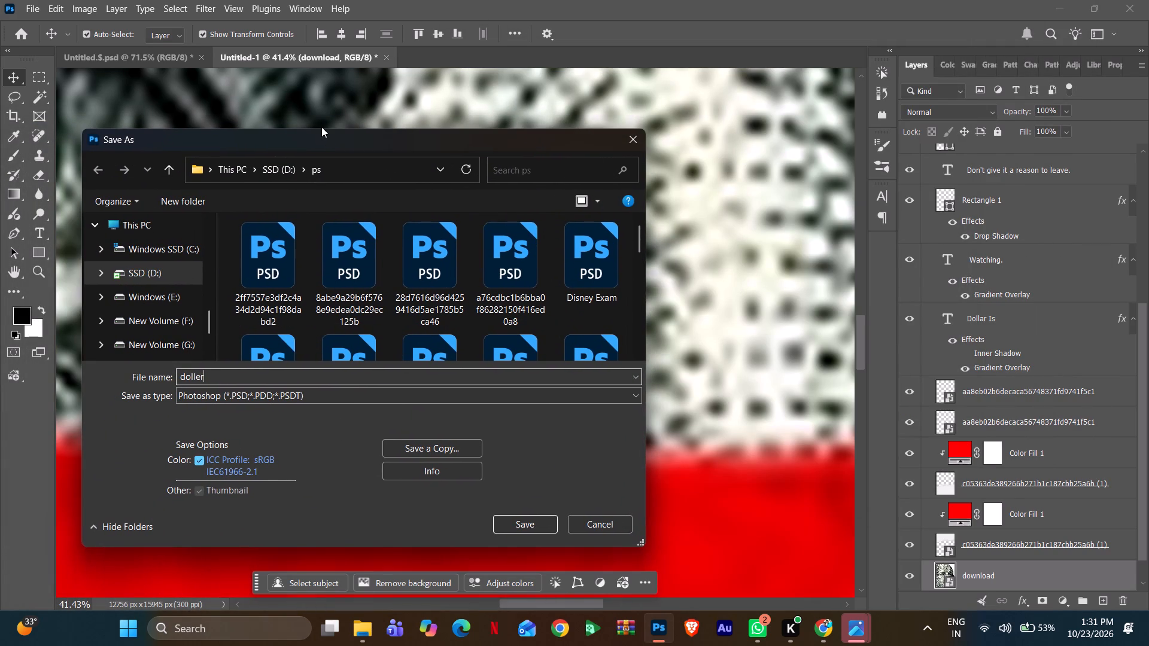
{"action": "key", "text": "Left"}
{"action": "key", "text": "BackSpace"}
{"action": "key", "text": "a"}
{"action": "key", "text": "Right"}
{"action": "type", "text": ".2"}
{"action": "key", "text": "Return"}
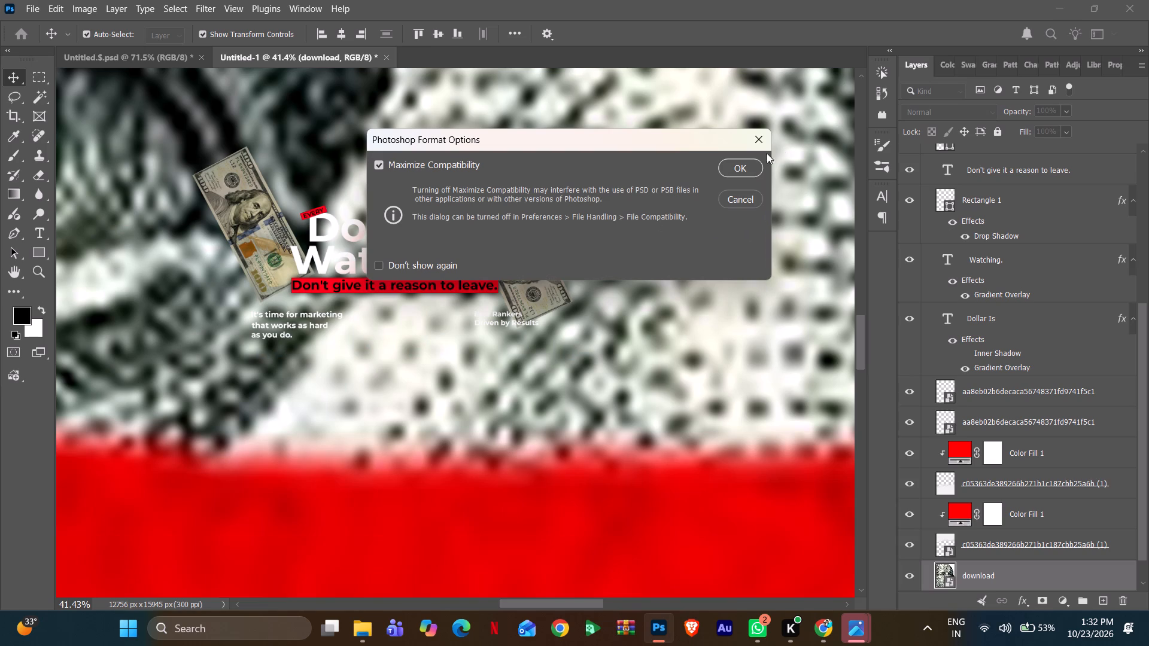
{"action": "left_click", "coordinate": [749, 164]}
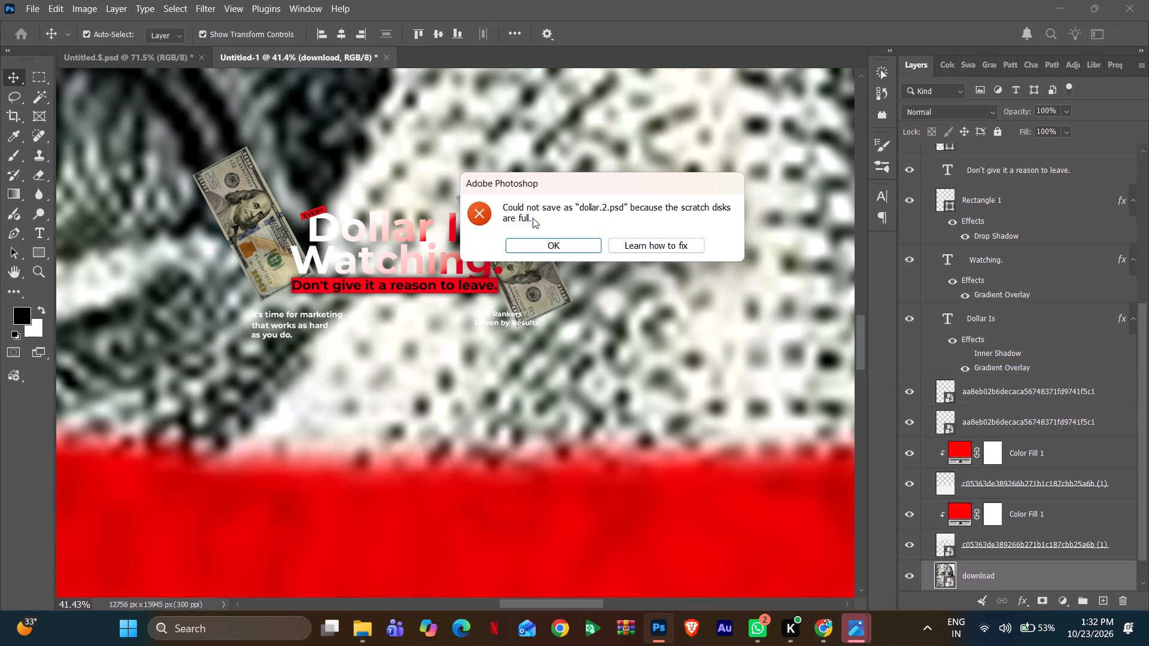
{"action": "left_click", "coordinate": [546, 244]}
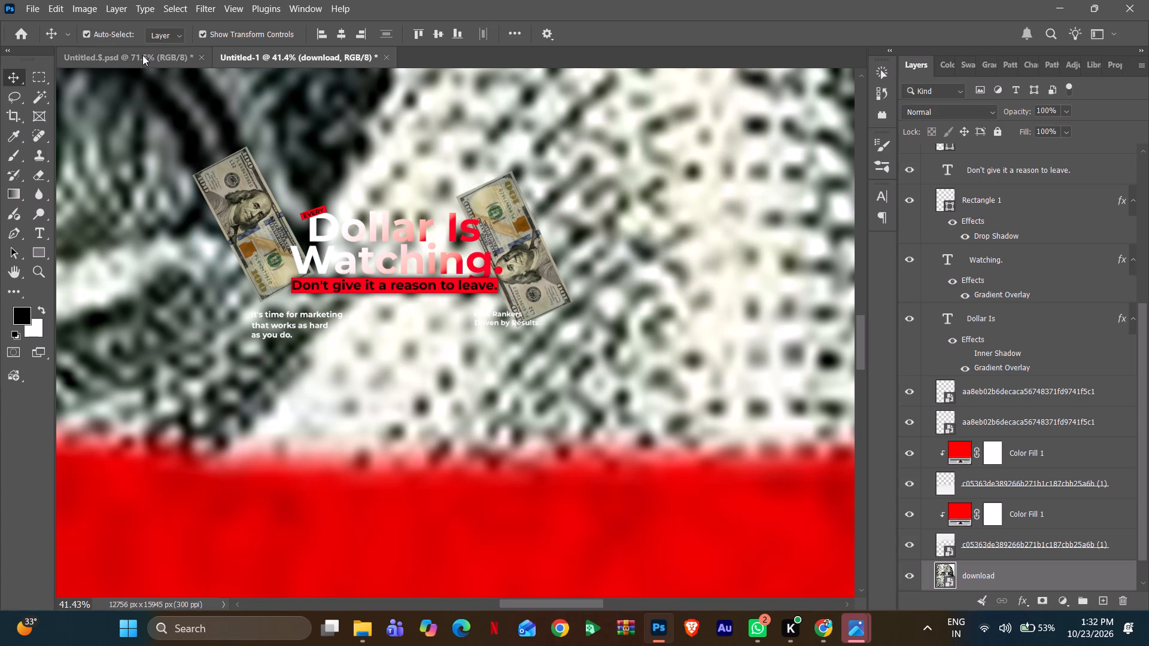
Examine the finished poster and the portrait beside it in the Untitled.$.psd document, and return to Untitled-1.
{"action": "left_click", "coordinate": [142, 55]}
{"action": "scroll", "coordinate": [151, 64], "scroll_direction": "down", "scroll_amount": 6, "text": "alt"}
{"action": "scroll", "coordinate": [330, 184], "scroll_direction": "up", "scroll_amount": 6}
{"action": "scroll", "coordinate": [379, 179], "scroll_direction": "down", "scroll_amount": 4, "text": "alt"}
{"action": "scroll", "coordinate": [430, 200], "scroll_direction": "down", "scroll_amount": 1, "text": "alt"}
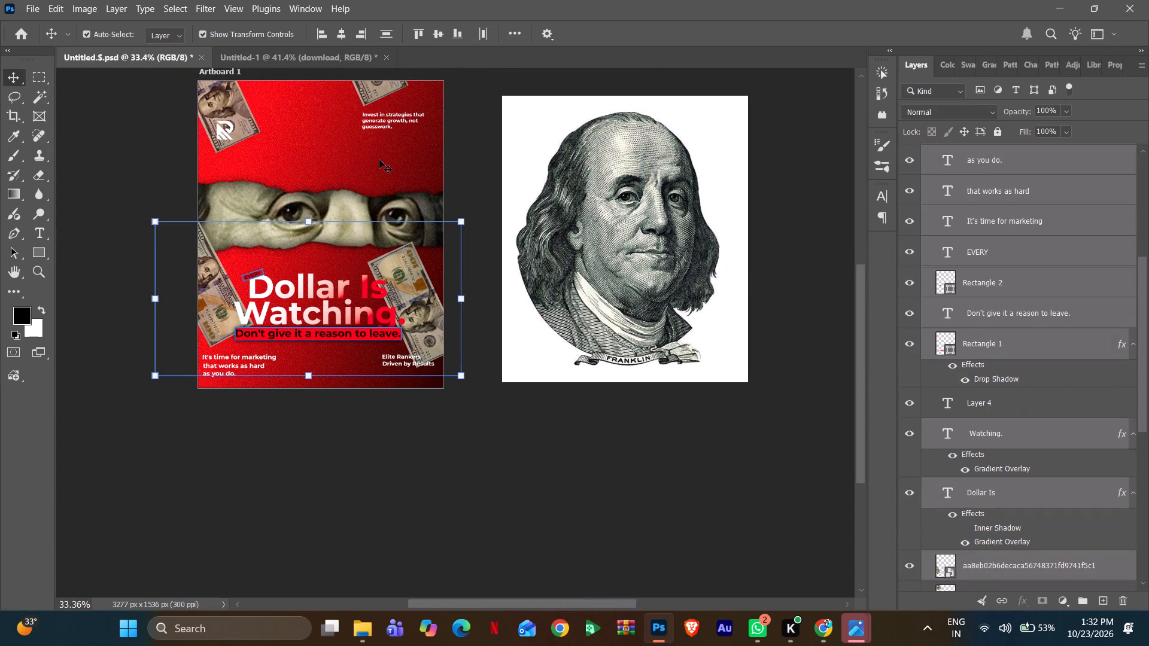
{"action": "scroll", "coordinate": [379, 160], "scroll_direction": "up", "scroll_amount": 5}
{"action": "scroll", "coordinate": [379, 160], "scroll_direction": "down", "scroll_amount": 2}
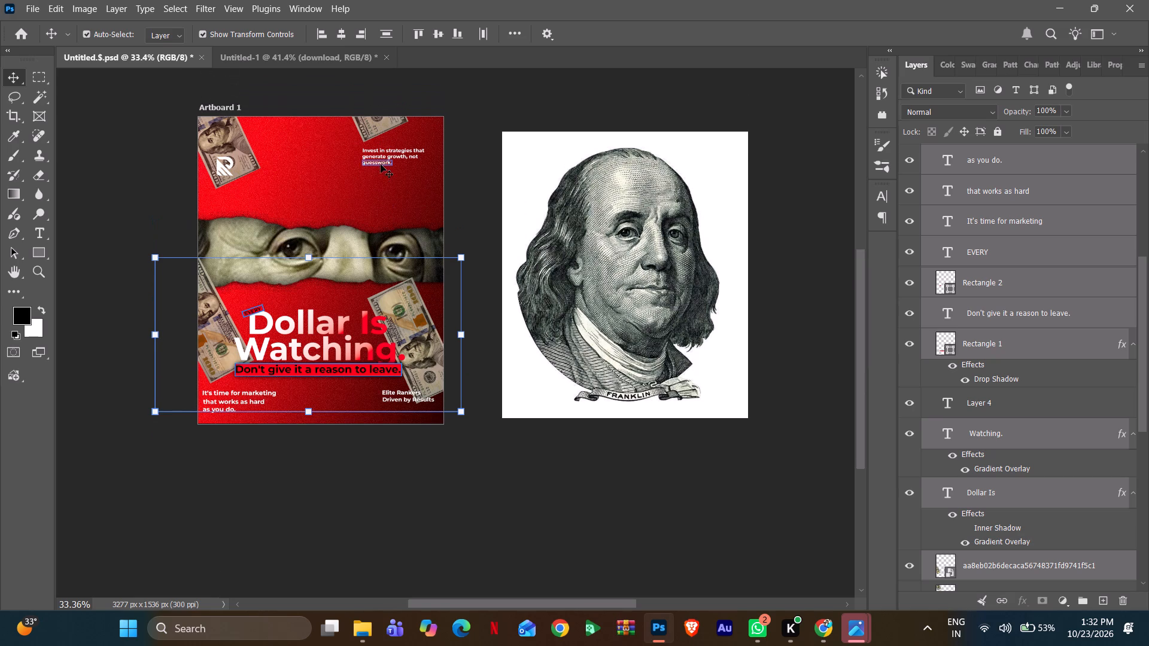
{"action": "left_click", "coordinate": [312, 57]}
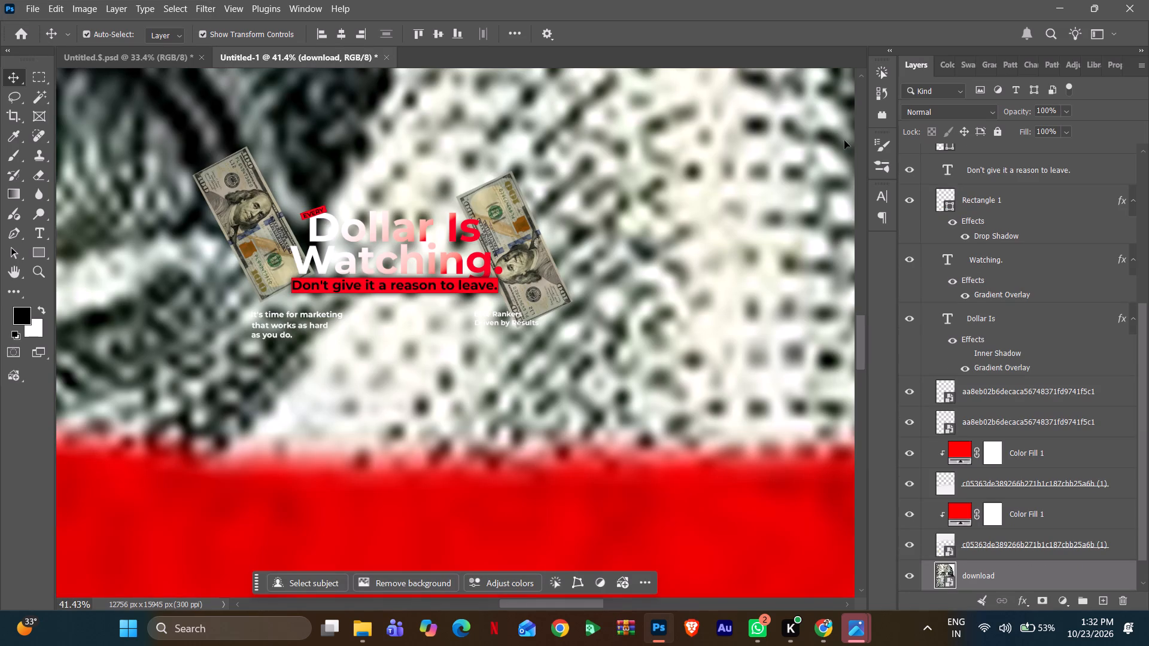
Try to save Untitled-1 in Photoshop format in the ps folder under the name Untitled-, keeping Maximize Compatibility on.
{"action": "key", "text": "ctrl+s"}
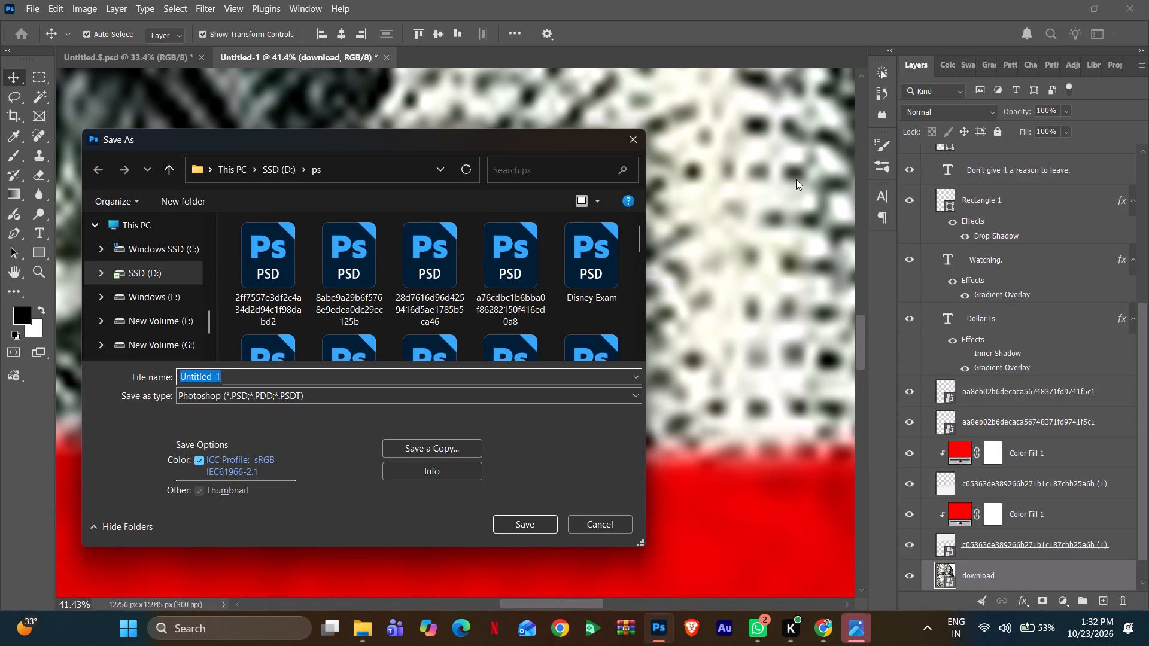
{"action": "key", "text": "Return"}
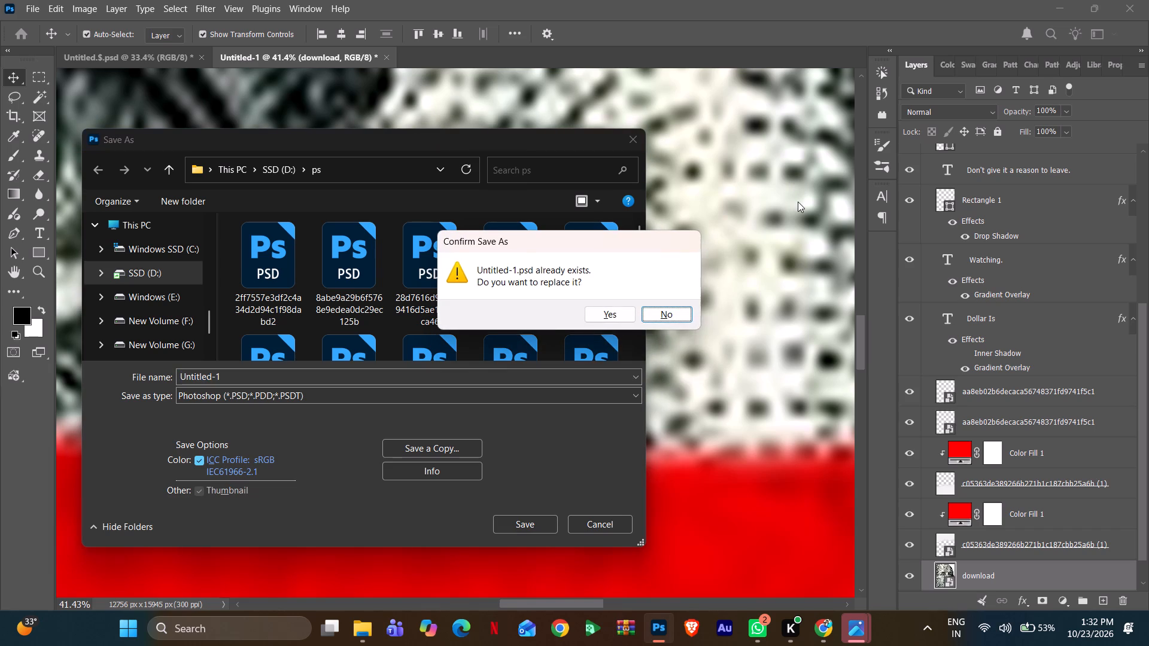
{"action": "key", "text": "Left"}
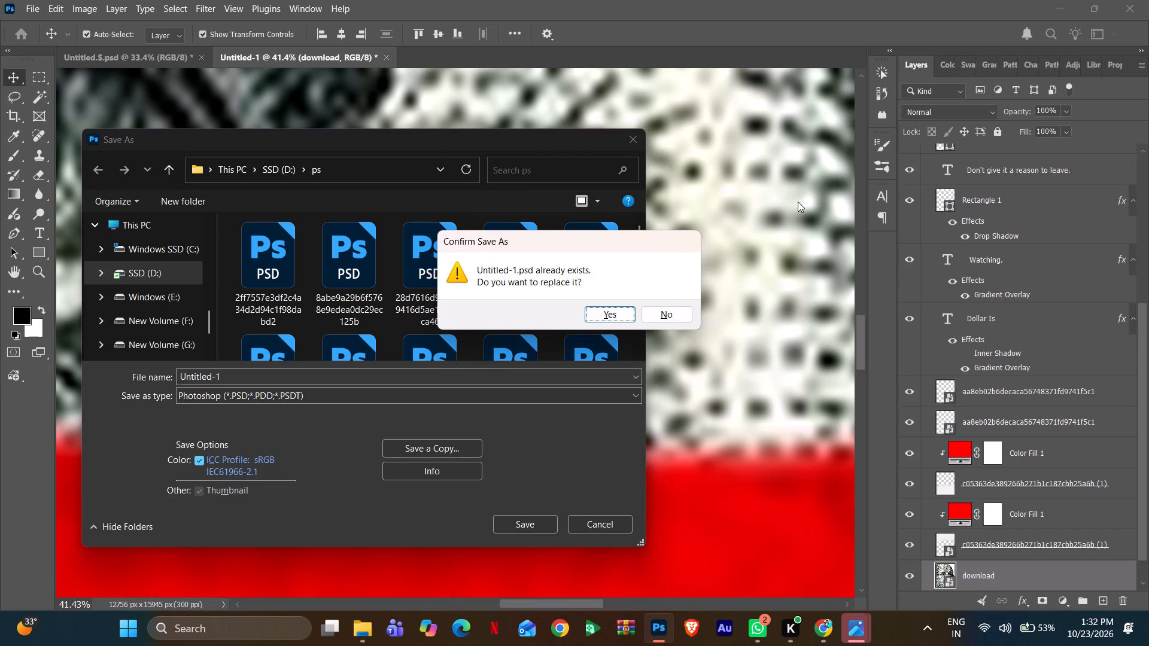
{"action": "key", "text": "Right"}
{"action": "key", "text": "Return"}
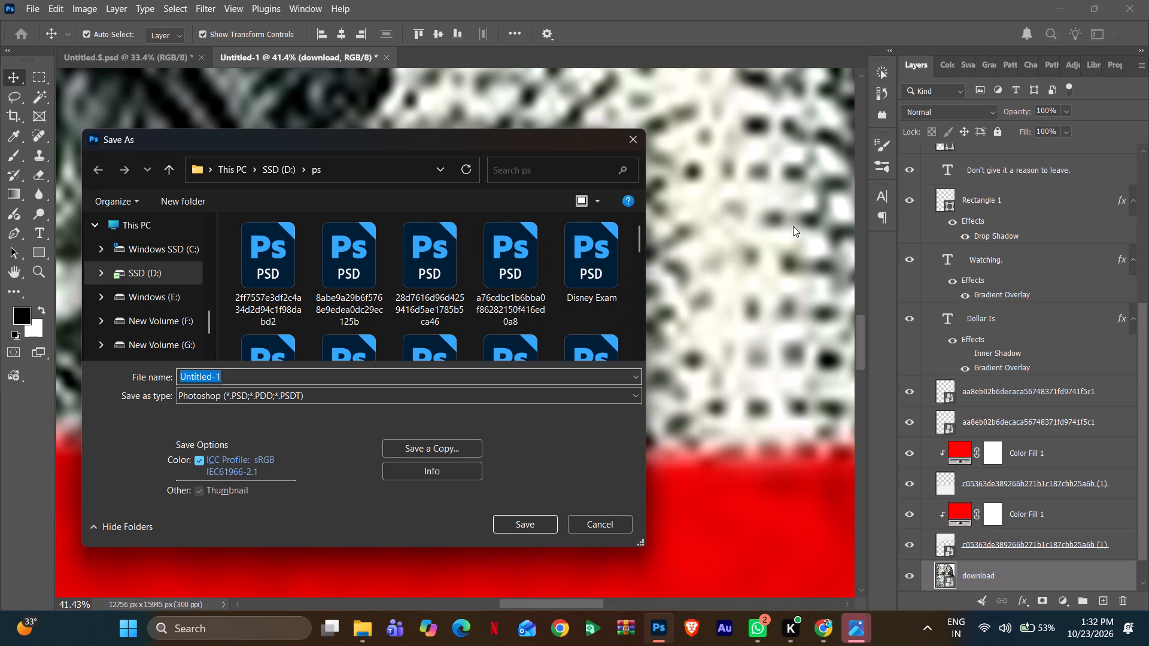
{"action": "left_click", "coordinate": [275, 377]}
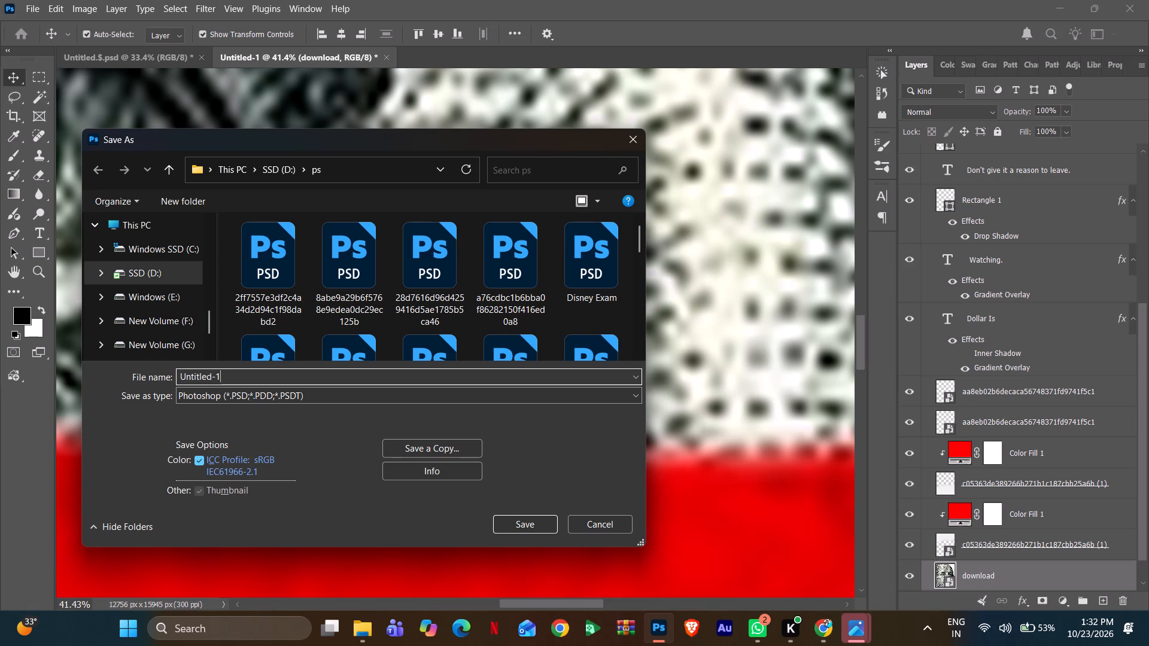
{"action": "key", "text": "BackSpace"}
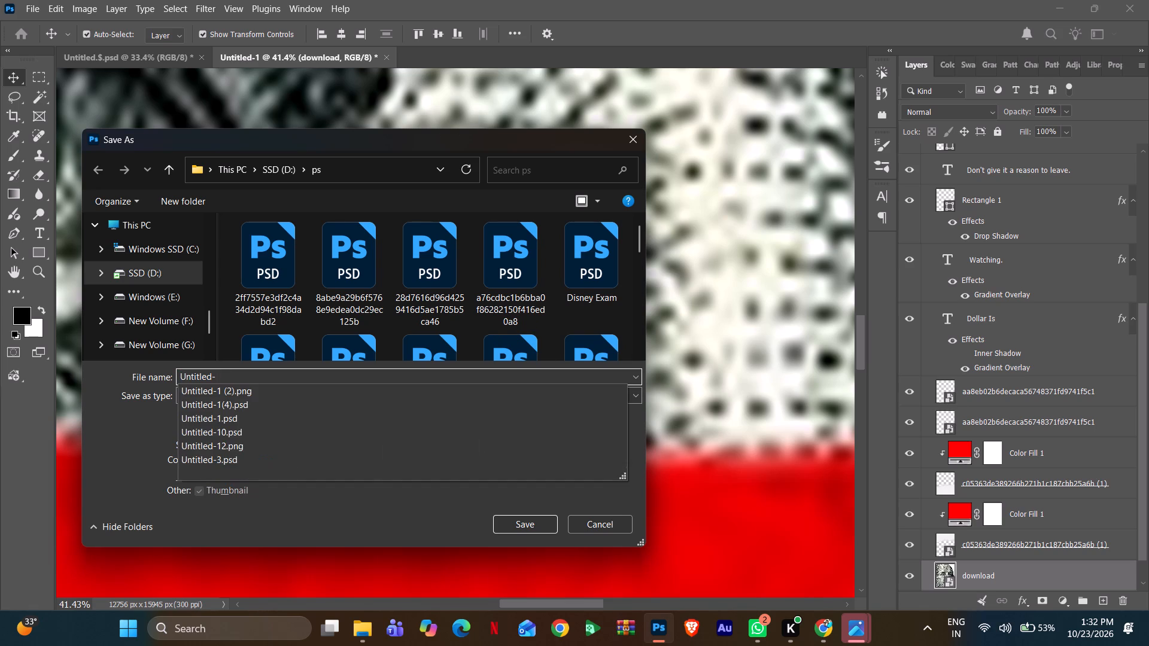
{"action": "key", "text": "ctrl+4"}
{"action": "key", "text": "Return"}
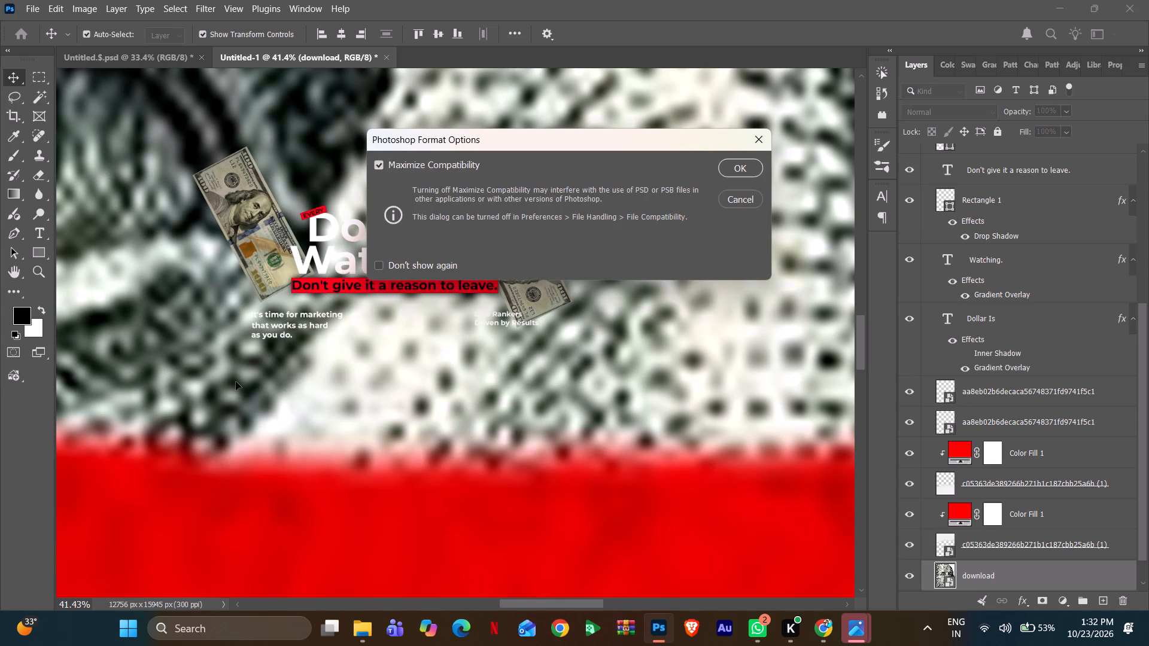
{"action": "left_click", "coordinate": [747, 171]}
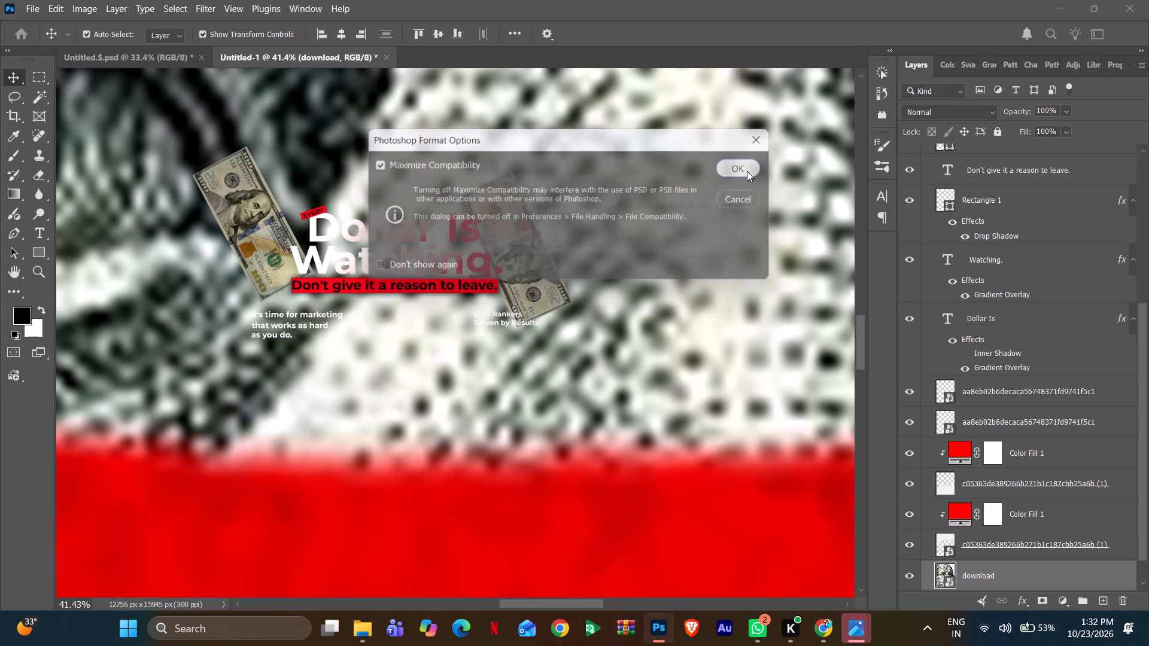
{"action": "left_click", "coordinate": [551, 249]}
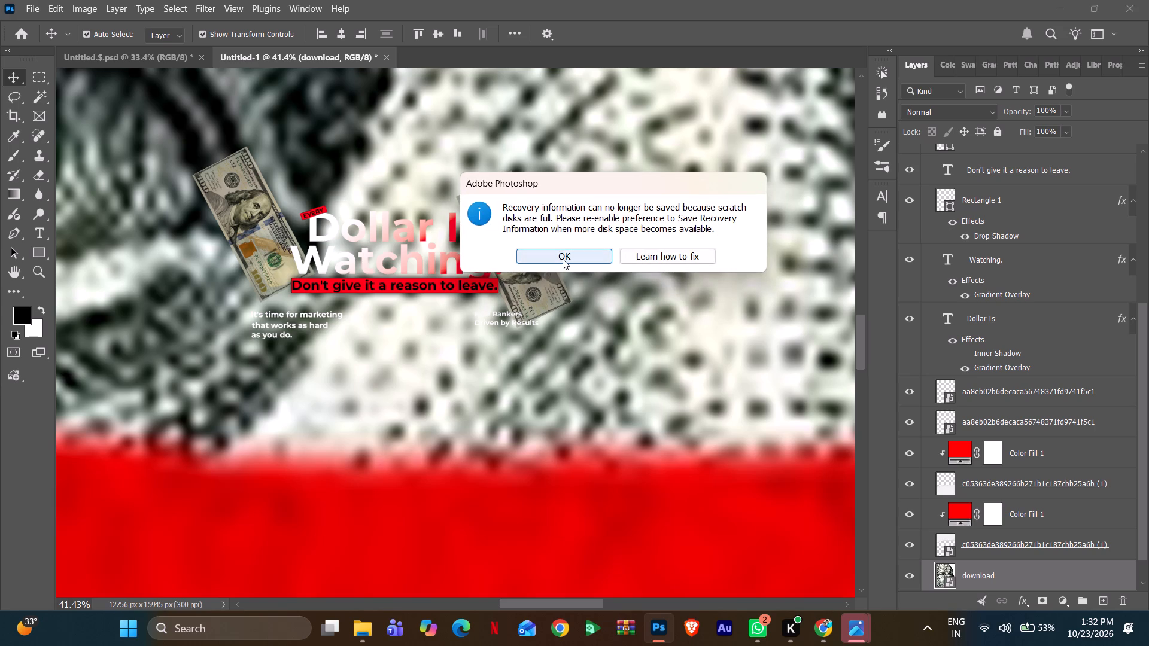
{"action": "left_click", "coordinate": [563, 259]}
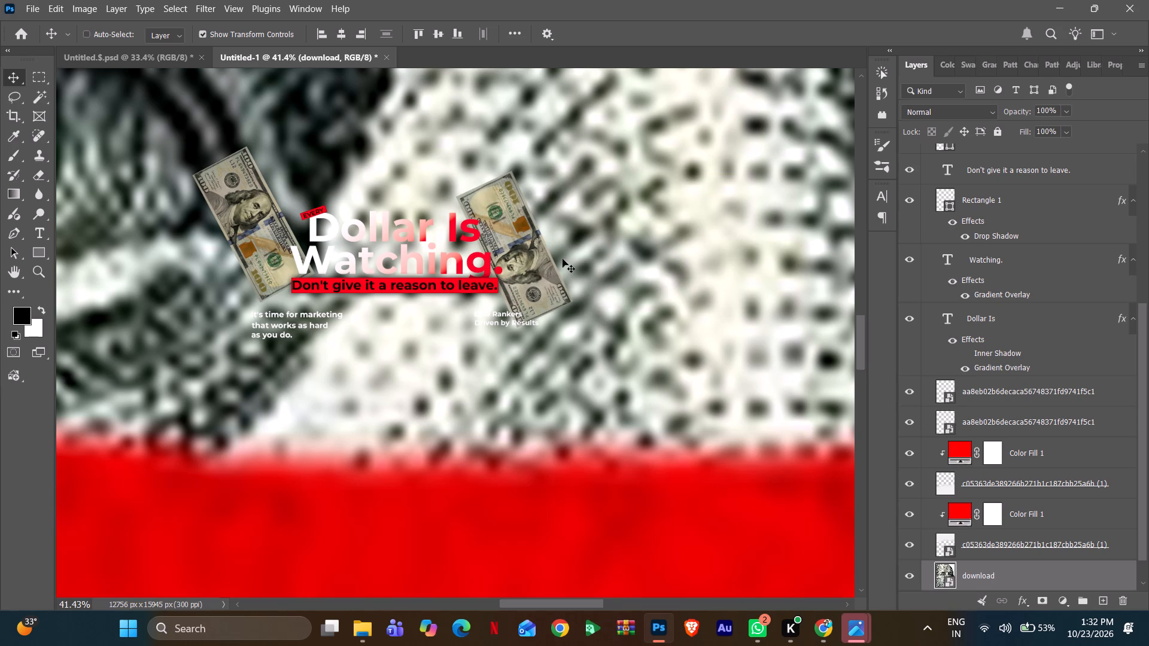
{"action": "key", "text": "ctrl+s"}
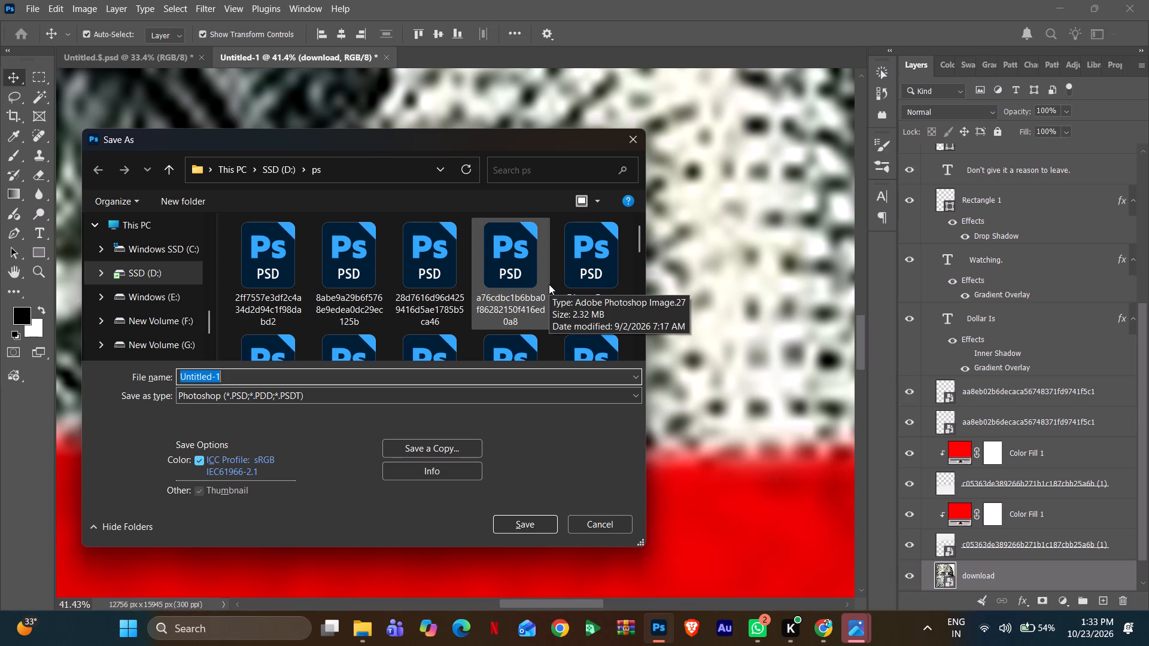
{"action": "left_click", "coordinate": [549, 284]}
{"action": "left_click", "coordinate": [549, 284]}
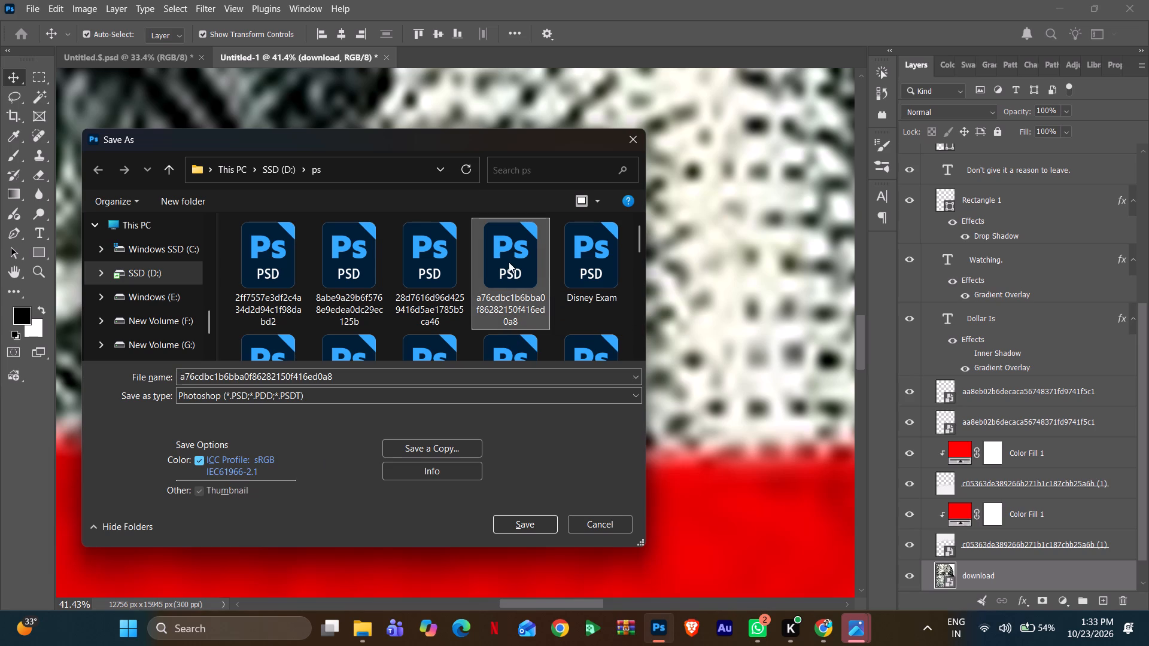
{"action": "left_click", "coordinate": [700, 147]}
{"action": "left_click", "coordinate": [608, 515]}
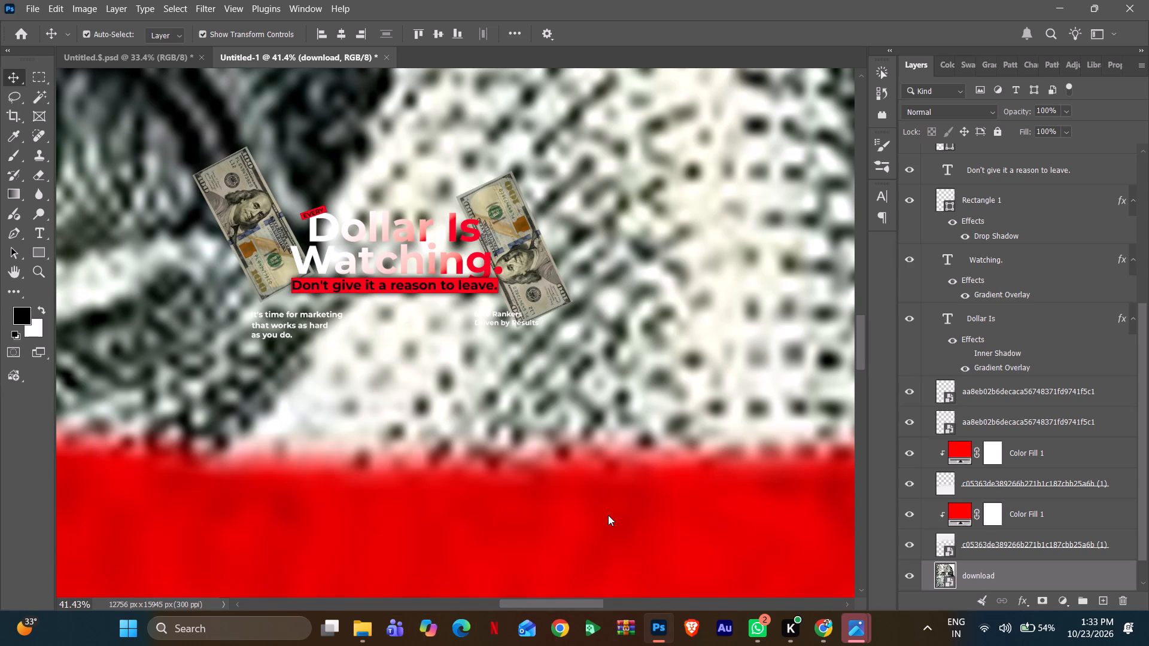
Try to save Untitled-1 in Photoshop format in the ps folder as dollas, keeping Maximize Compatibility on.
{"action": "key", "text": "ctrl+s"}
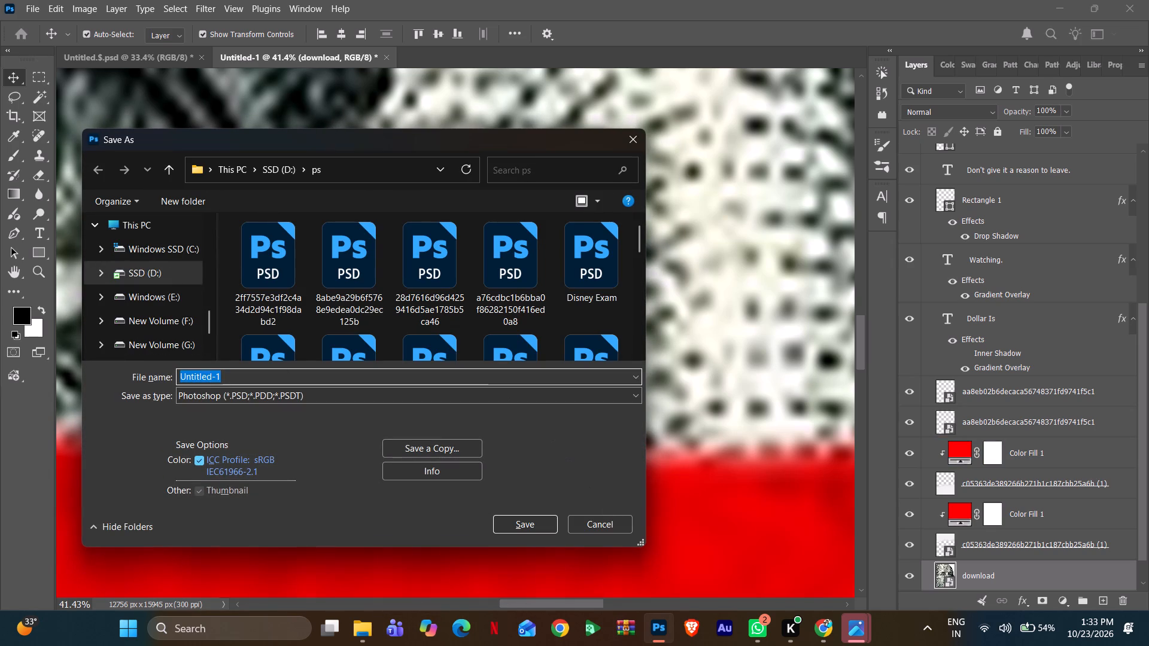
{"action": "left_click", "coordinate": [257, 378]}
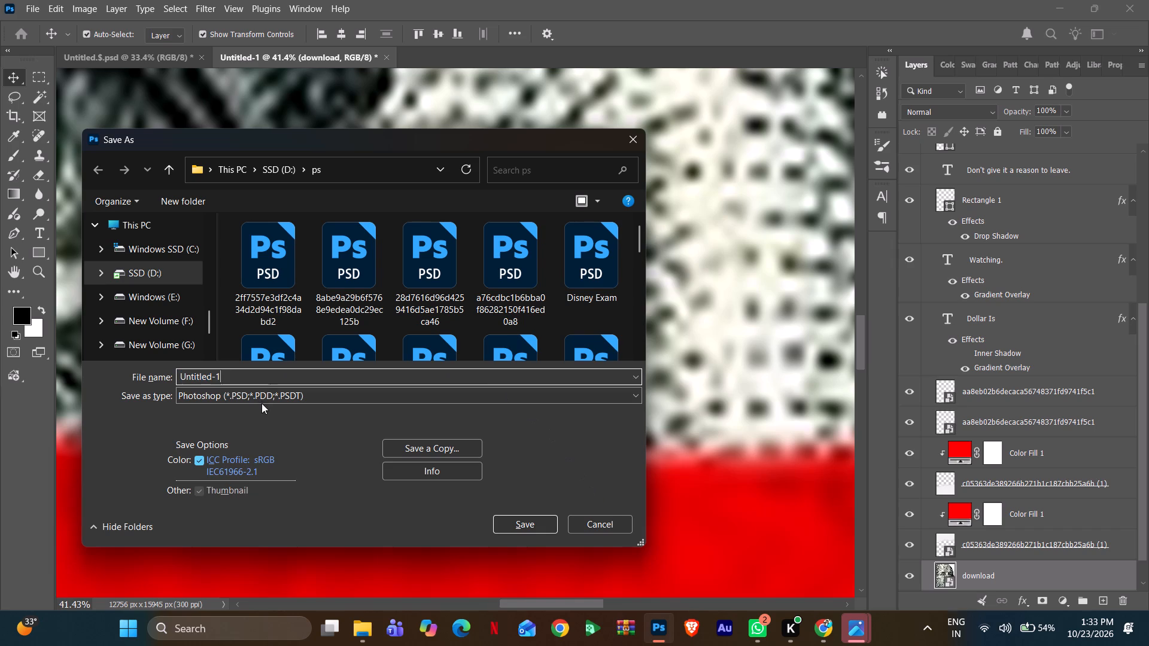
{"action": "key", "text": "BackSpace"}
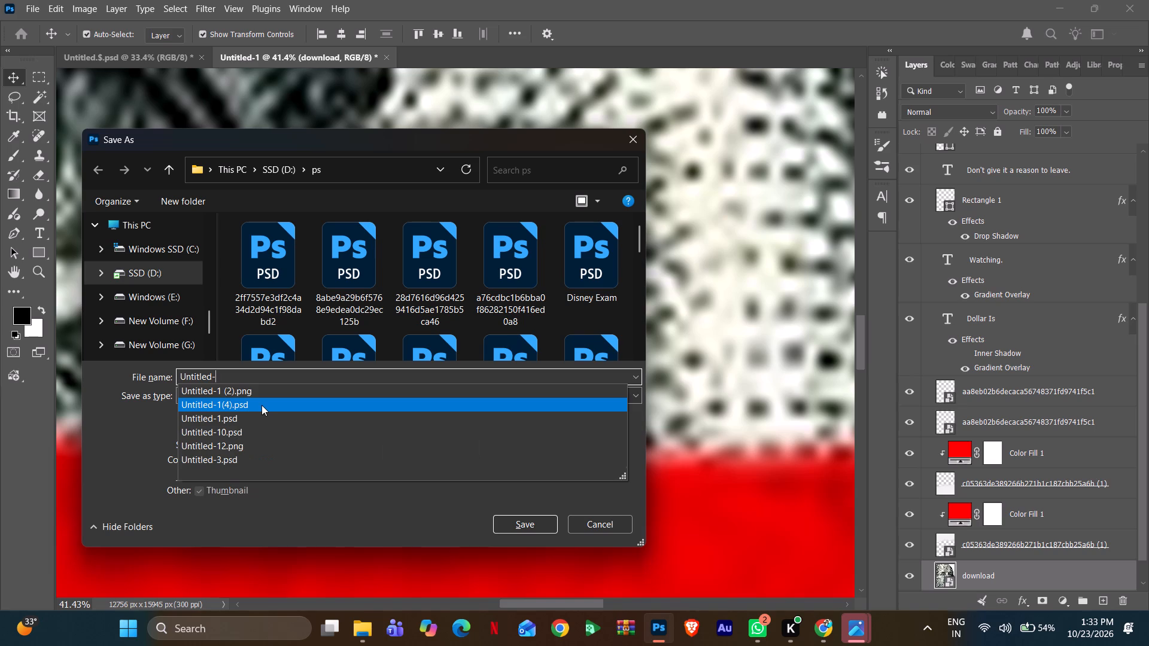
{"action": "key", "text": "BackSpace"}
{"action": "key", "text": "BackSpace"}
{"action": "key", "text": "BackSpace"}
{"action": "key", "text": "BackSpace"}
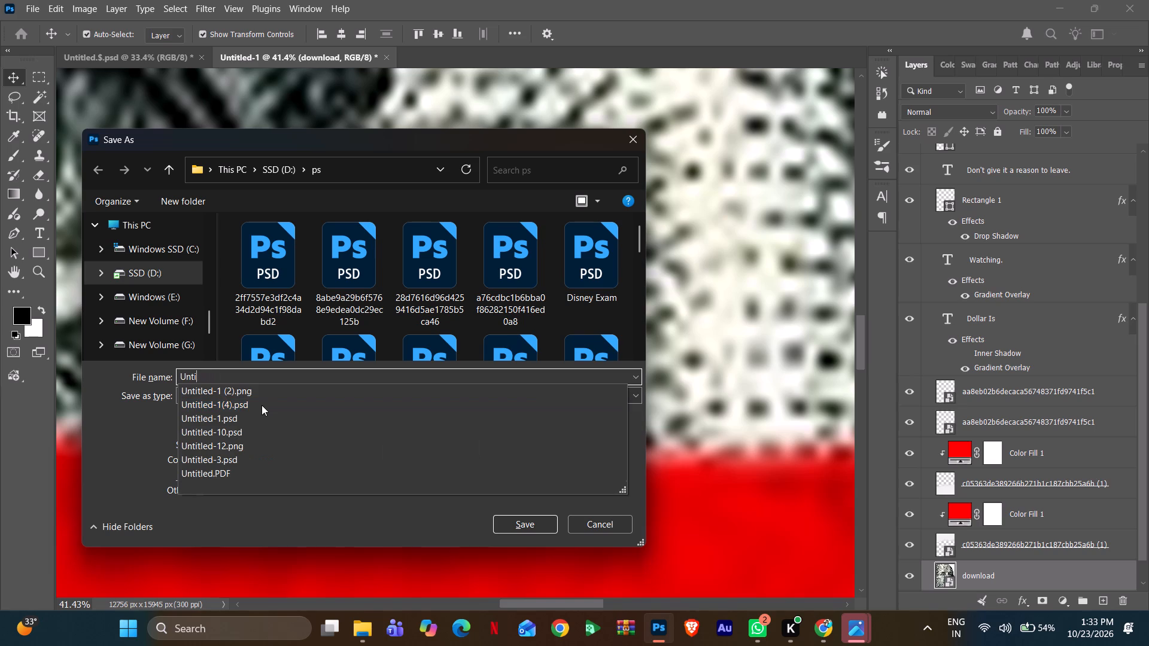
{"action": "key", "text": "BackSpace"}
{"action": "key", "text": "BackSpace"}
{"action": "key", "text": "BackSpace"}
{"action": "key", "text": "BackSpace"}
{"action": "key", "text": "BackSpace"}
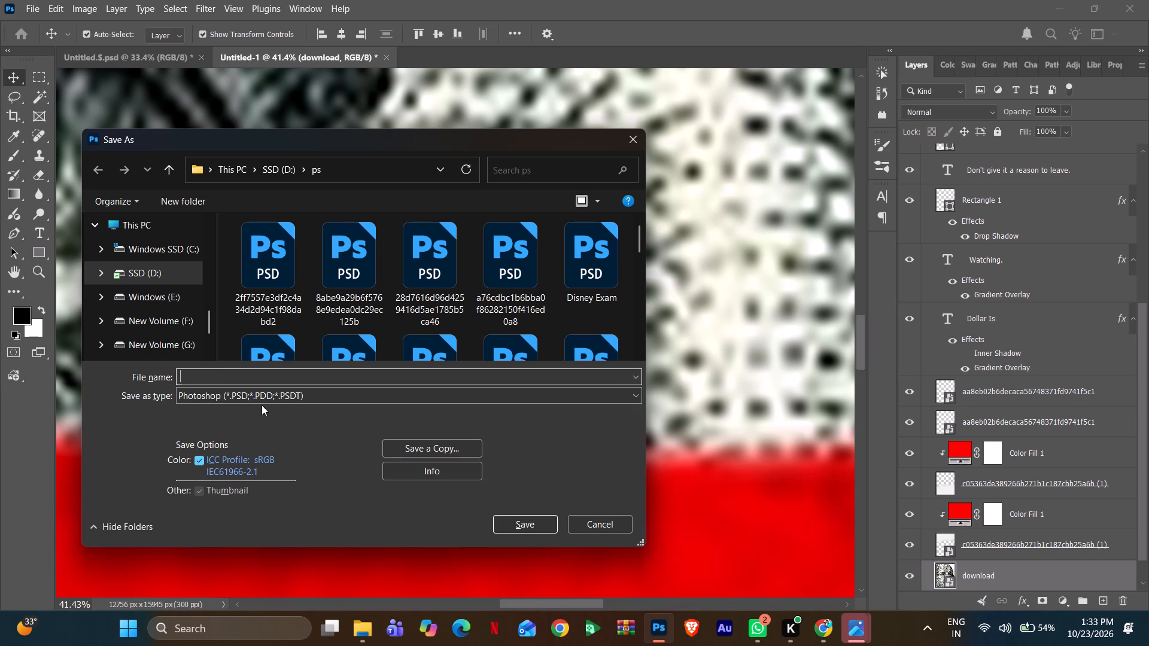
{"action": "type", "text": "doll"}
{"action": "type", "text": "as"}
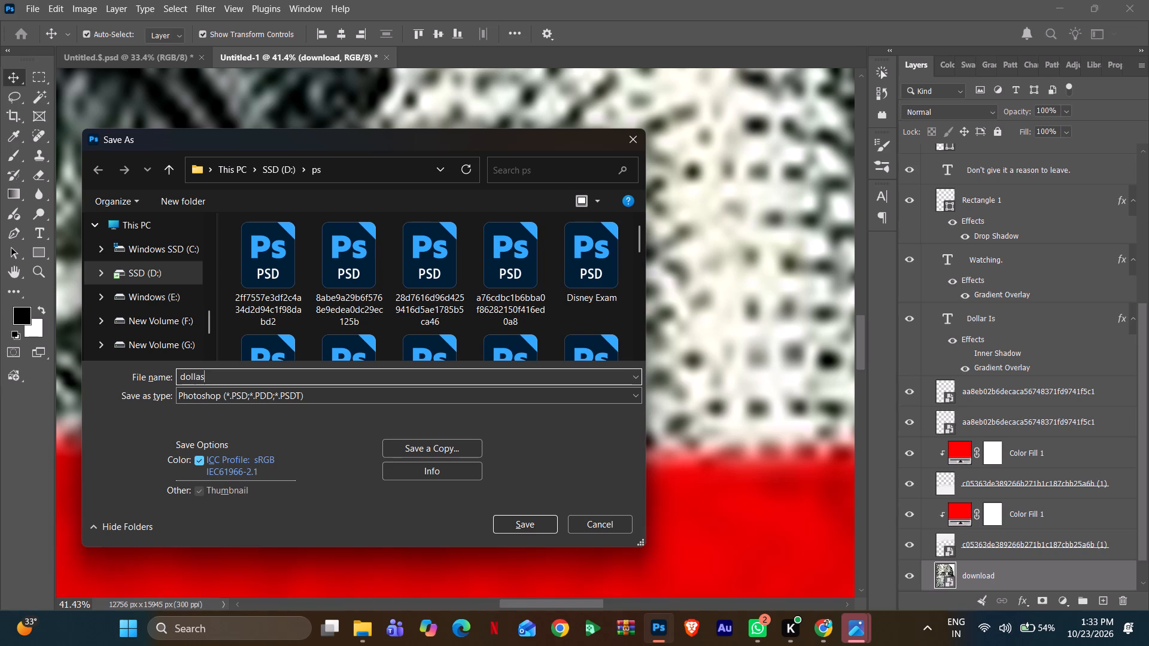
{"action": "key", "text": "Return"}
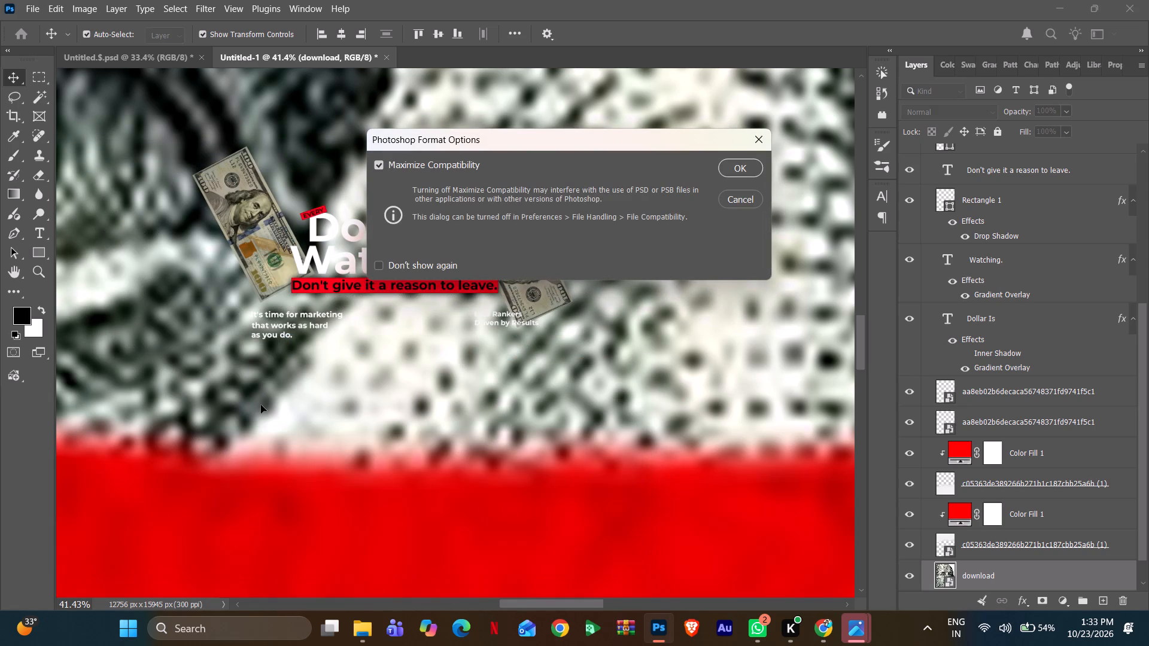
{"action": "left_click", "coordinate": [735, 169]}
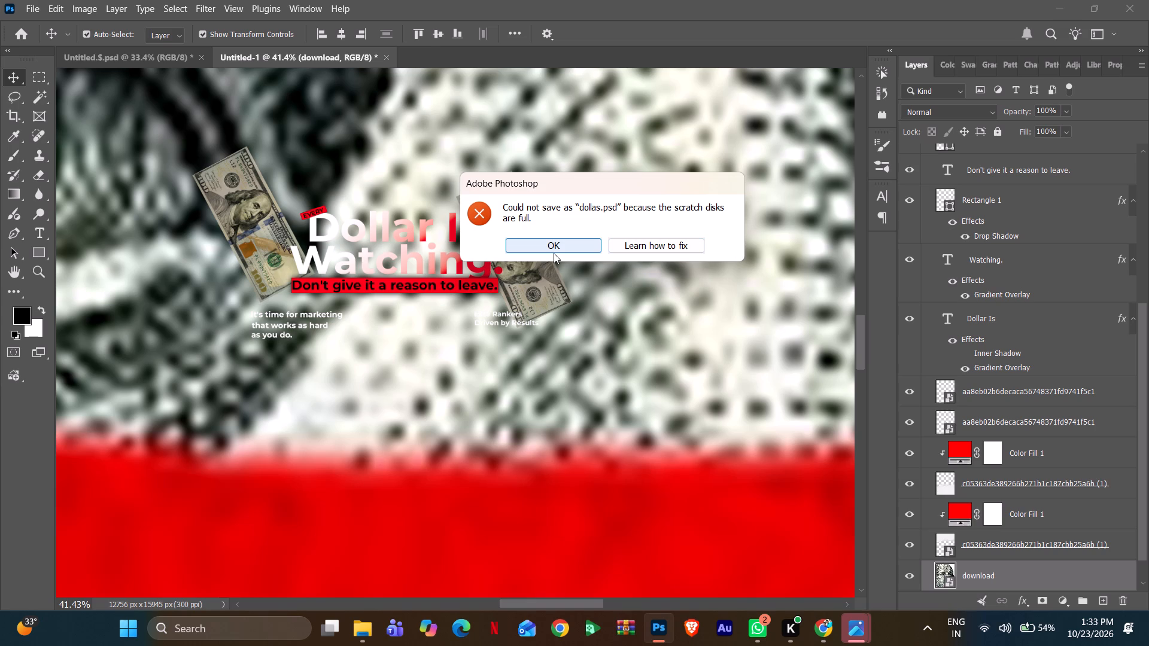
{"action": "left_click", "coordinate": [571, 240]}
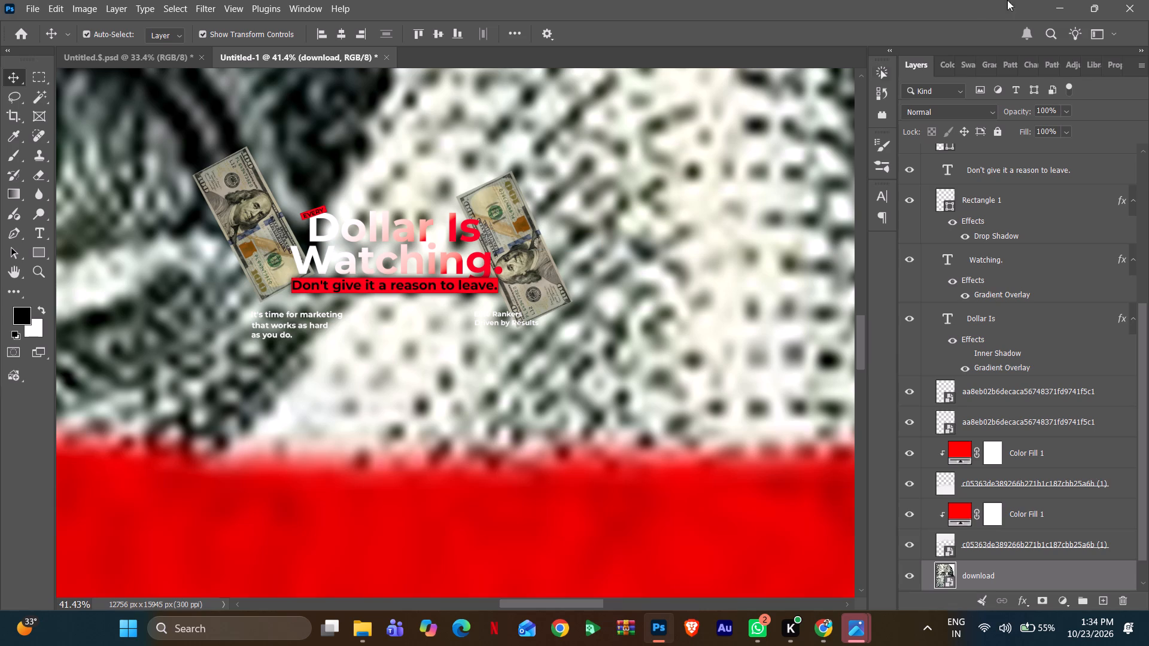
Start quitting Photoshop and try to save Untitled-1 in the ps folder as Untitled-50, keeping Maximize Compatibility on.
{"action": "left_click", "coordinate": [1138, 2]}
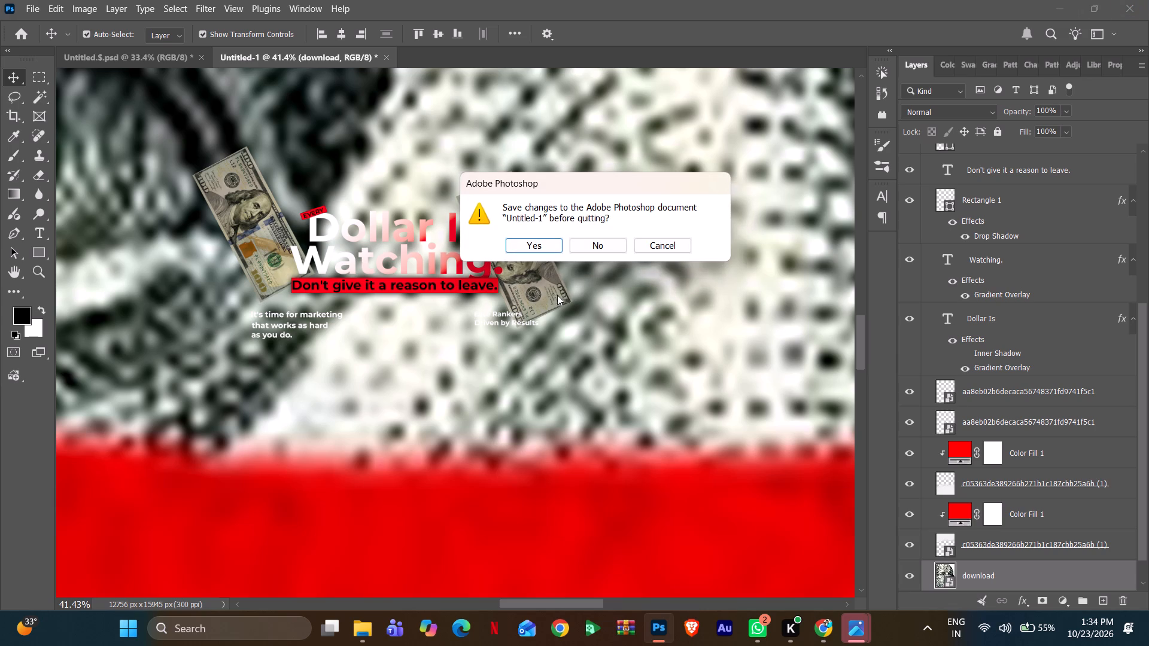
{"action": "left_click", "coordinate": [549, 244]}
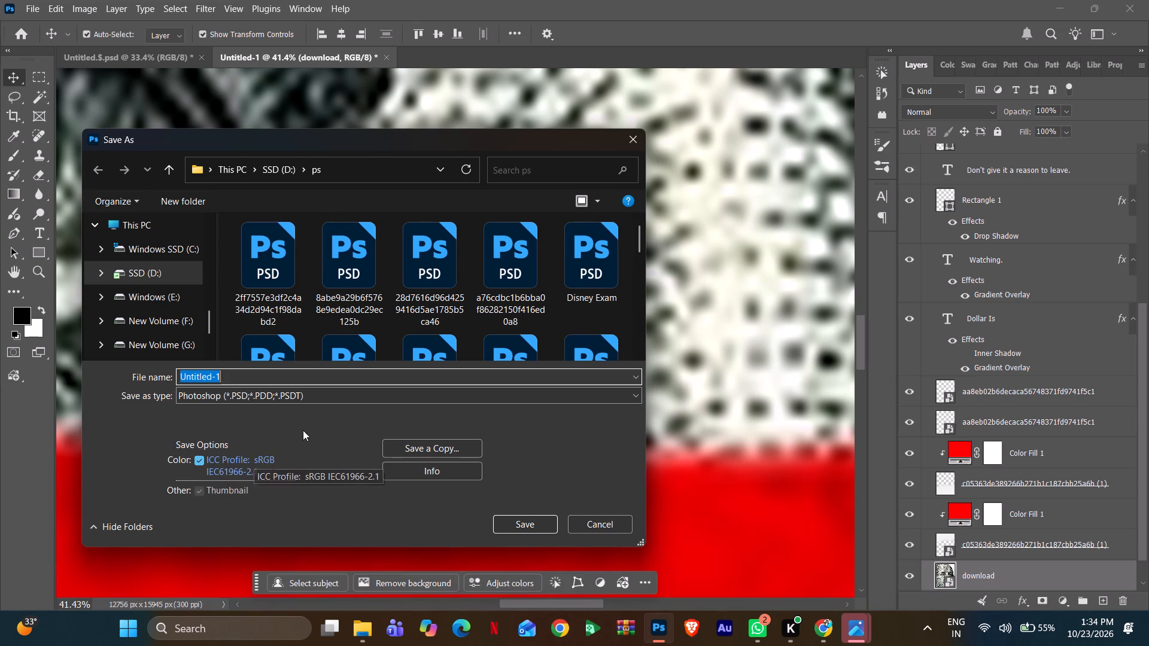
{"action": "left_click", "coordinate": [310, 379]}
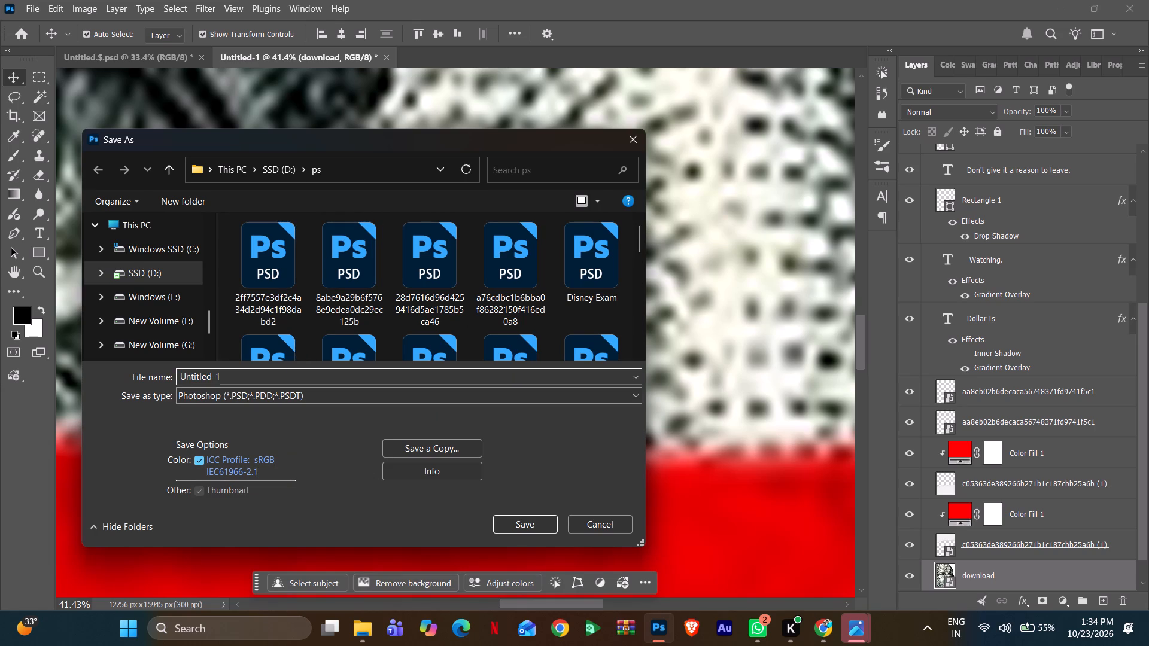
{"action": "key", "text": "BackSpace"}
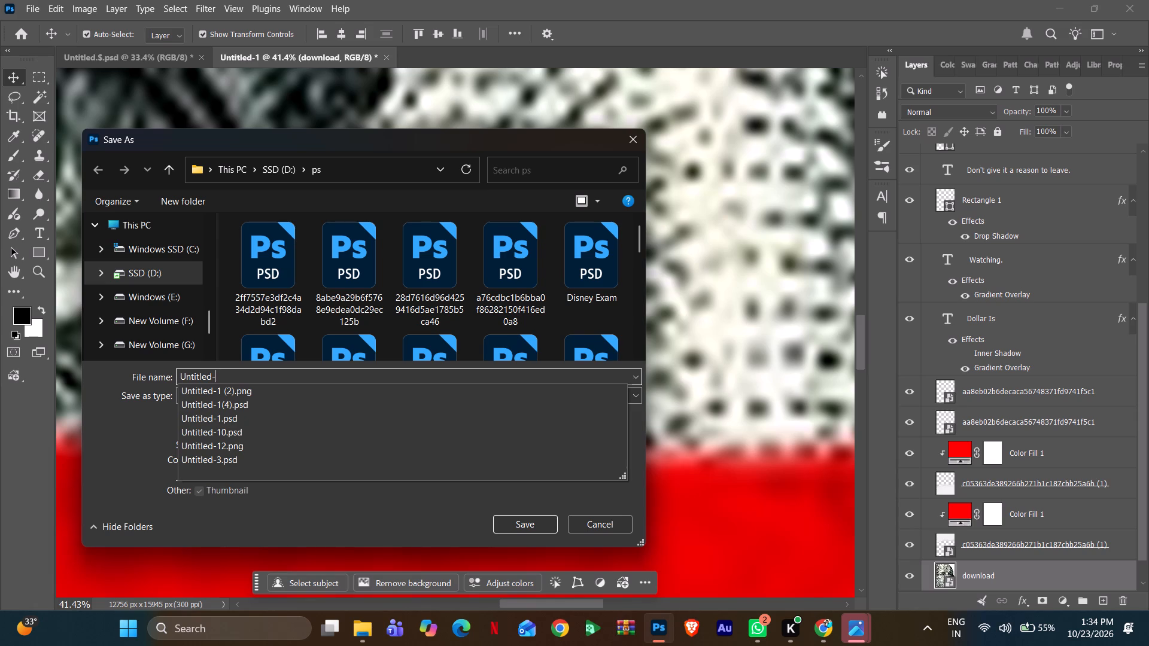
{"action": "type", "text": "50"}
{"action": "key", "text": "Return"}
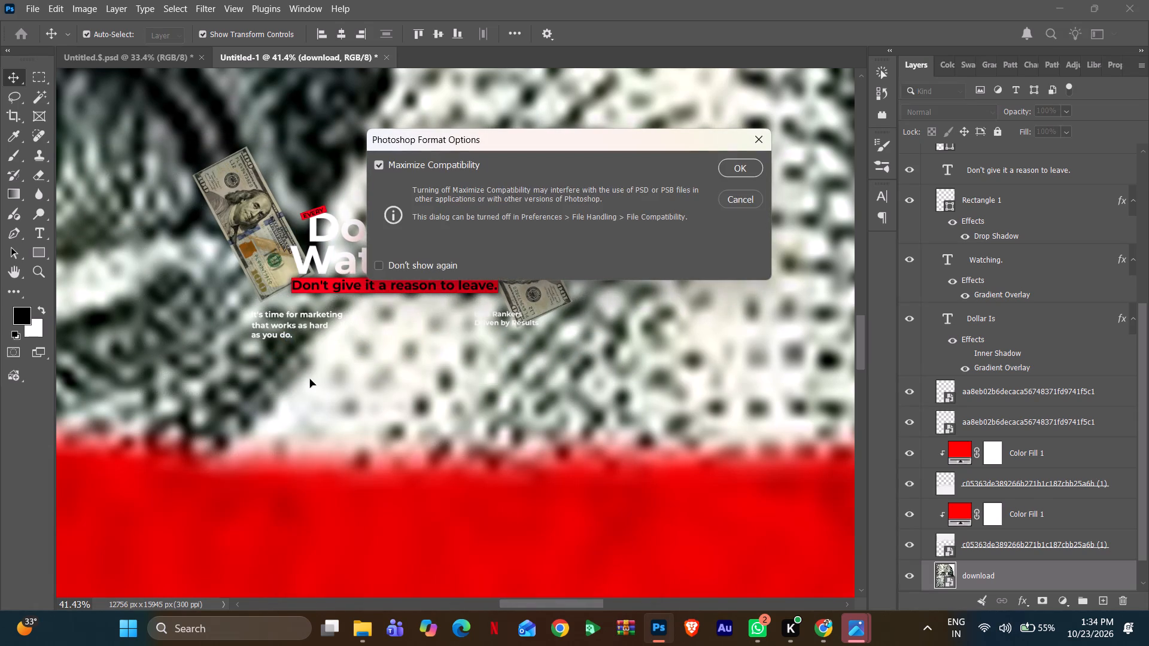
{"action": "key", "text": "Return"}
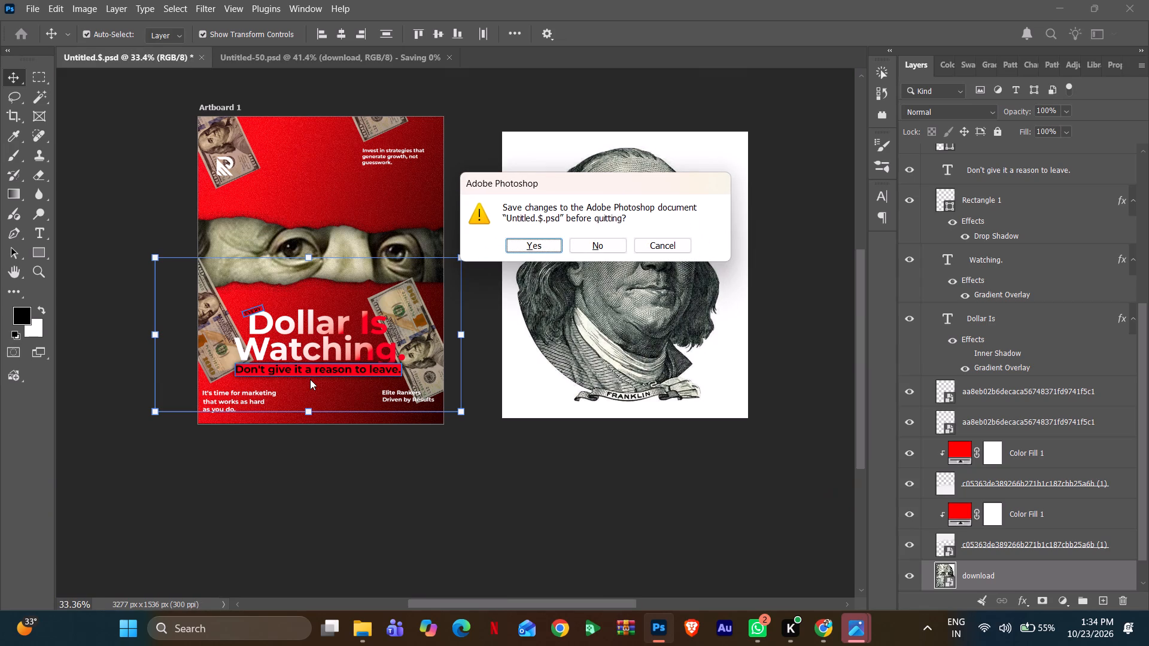
Save the changes to the Untitled.$.psd poster document.
{"action": "key", "text": "Return"}
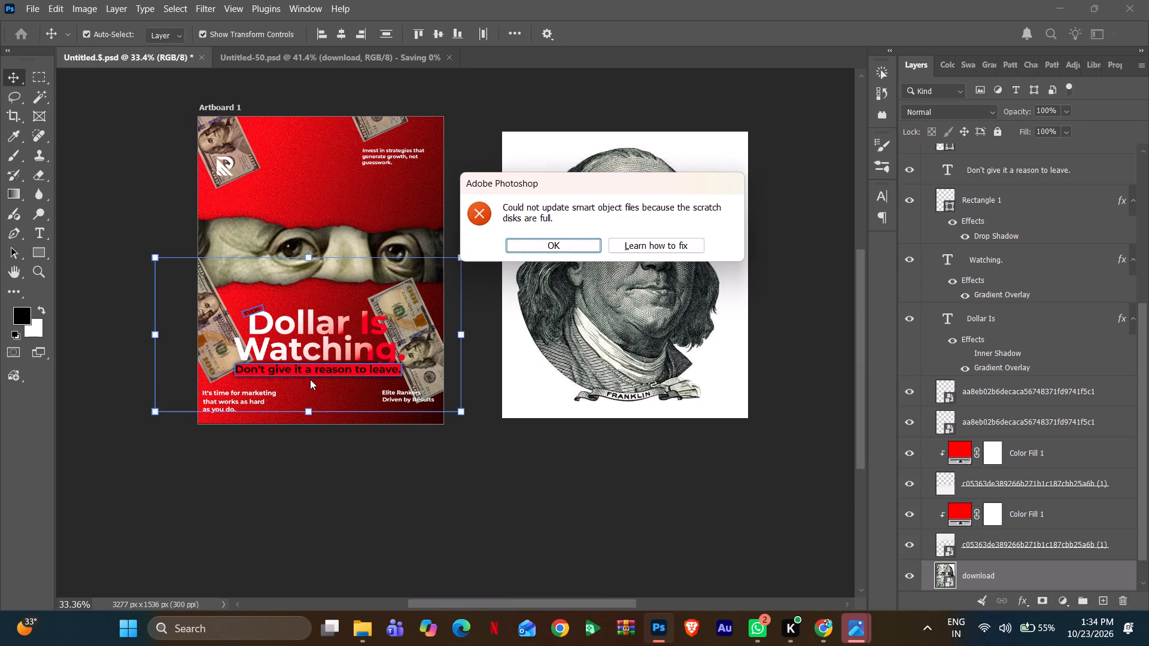
{"action": "key", "text": "Return"}
{"action": "key", "text": "Return"}
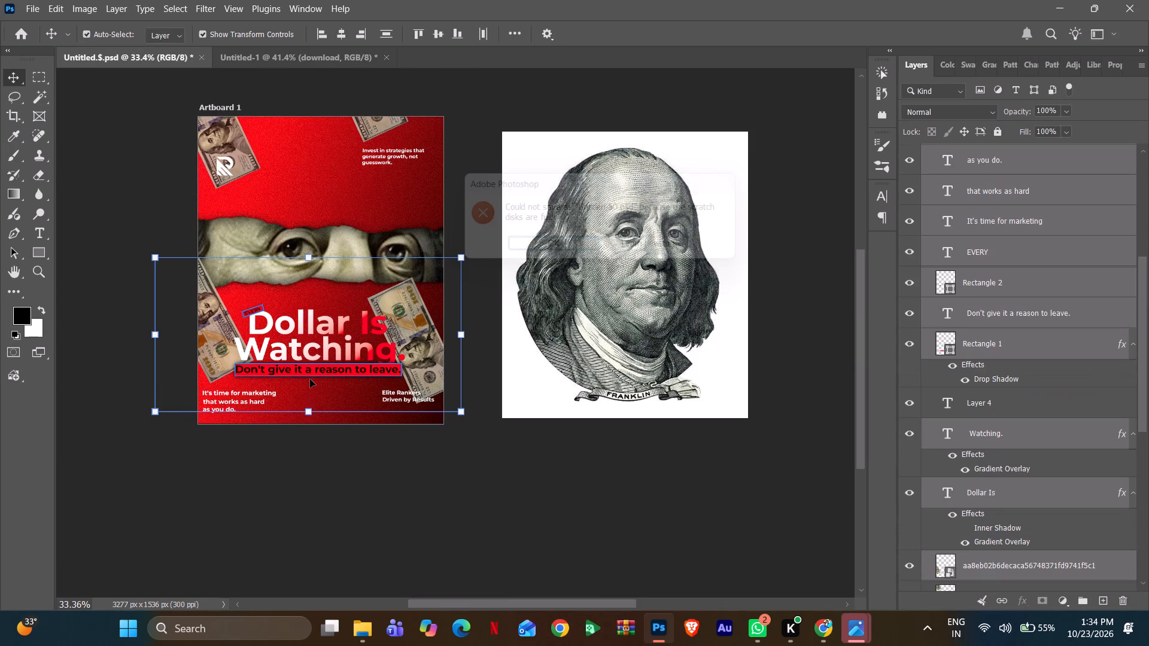
{"action": "key", "text": "Return"}
{"action": "key", "text": "Return"}
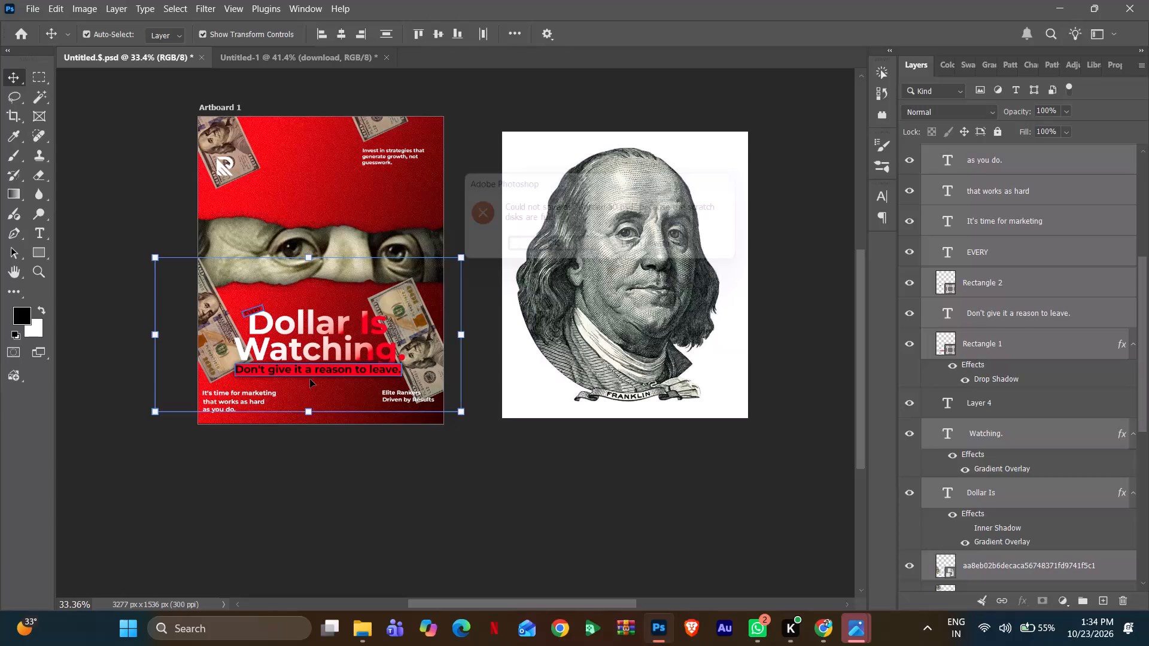
{"action": "key", "text": "ctrl+s"}
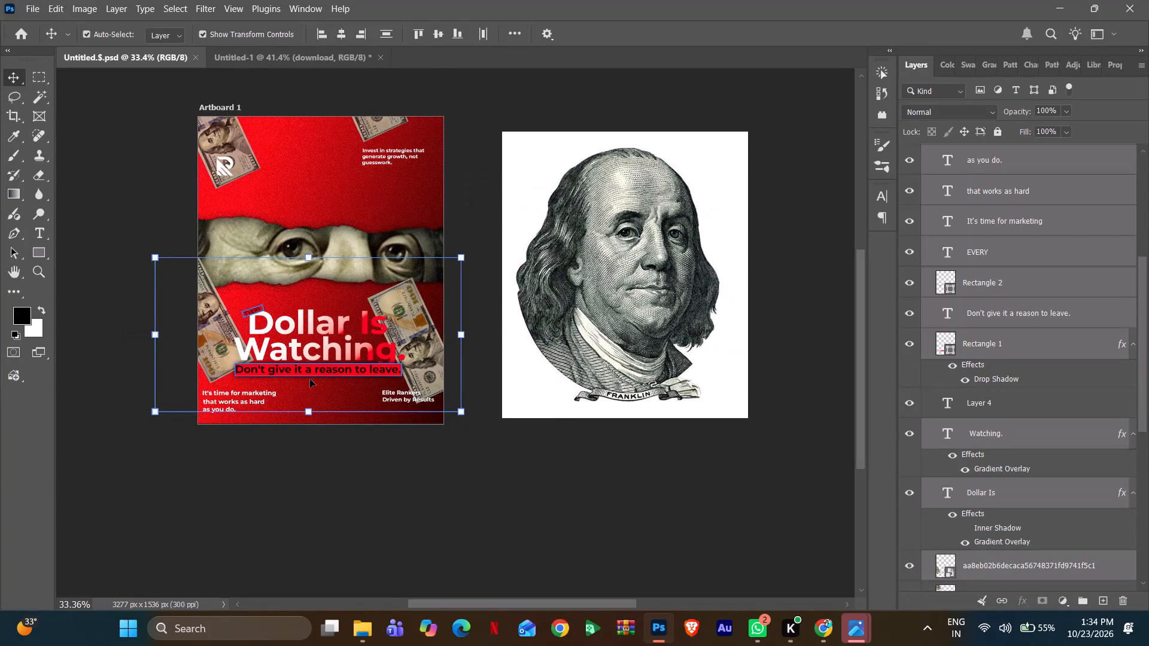
{"action": "key", "text": "ctrl+s"}
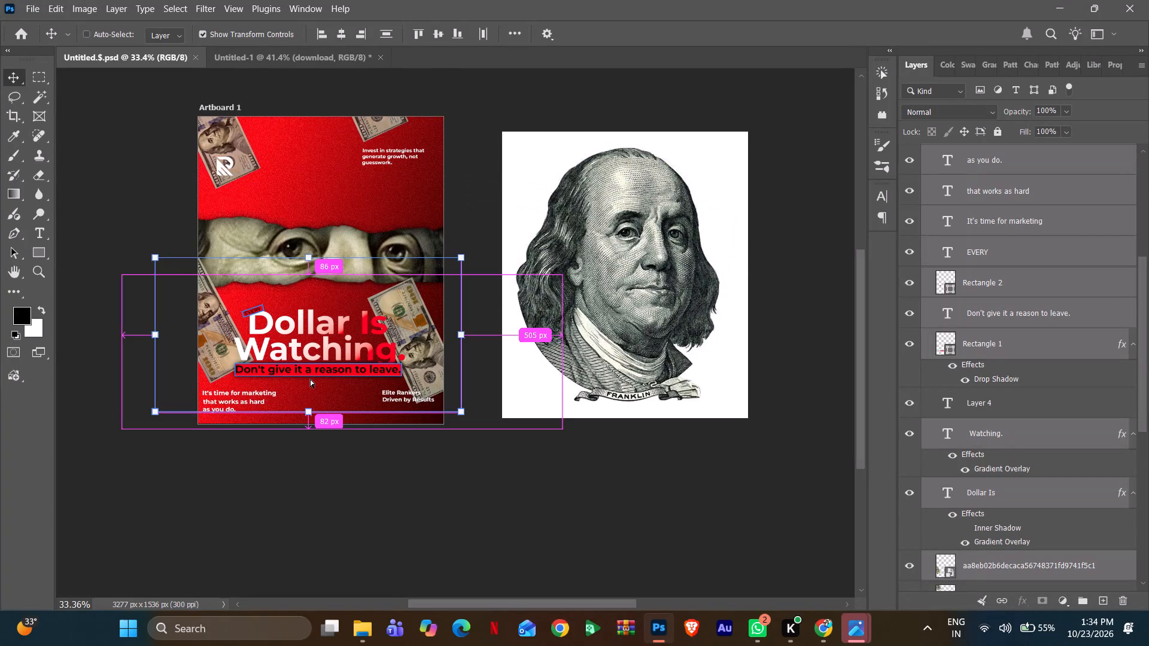
{"action": "key", "text": "ctrl+s"}
{"action": "key", "text": "ctrl+s"}
{"action": "key", "text": "ctrl+s"}
{"action": "key", "text": "ctrl+s"}
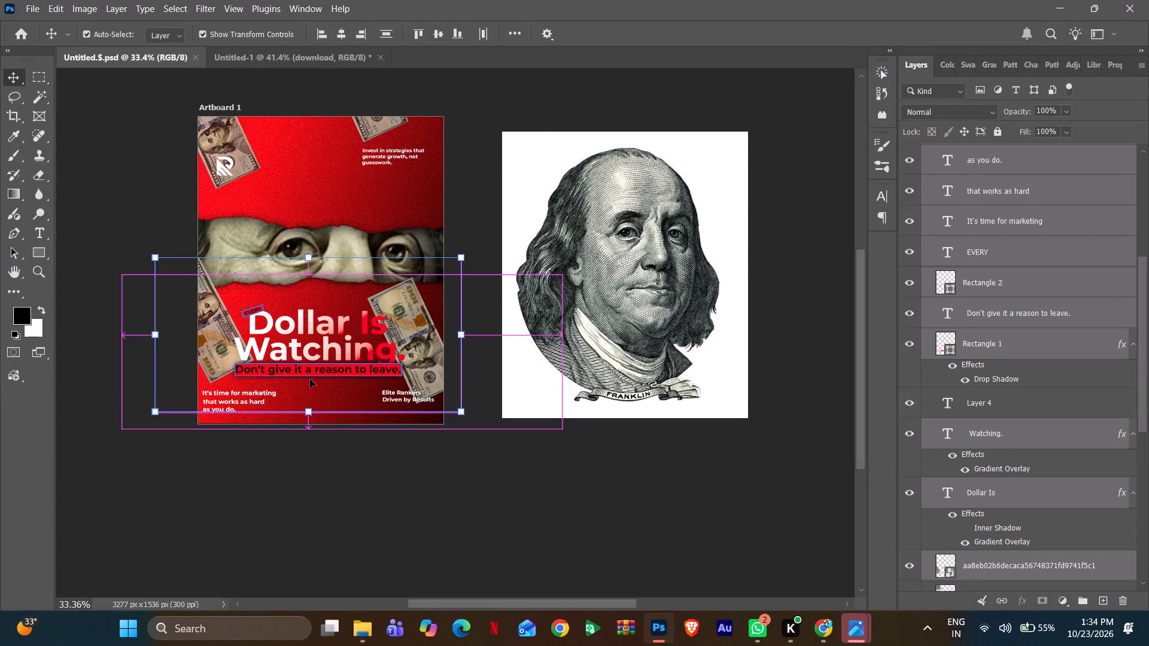
{"action": "left_click", "coordinate": [480, 529]}
Start quitting Photoshop and save Untitled-1 in the ps folder as Untitled-123, keeping Maximize Compatibility on.
{"action": "left_click", "coordinate": [1148, 0]}
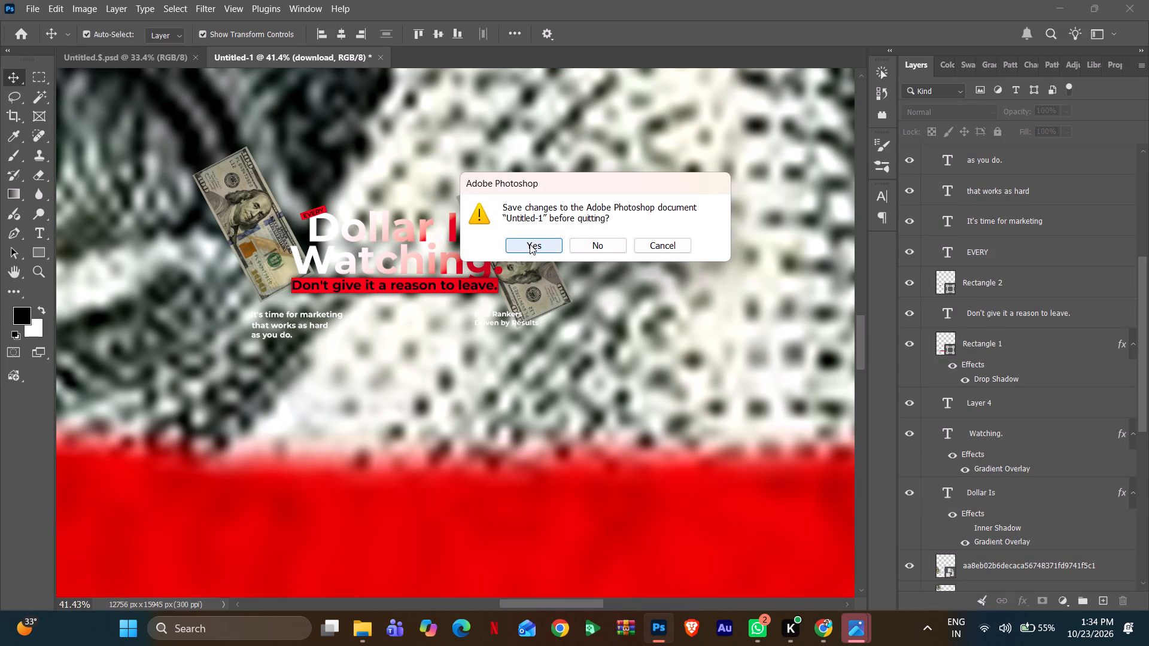
{"action": "left_click", "coordinate": [530, 244]}
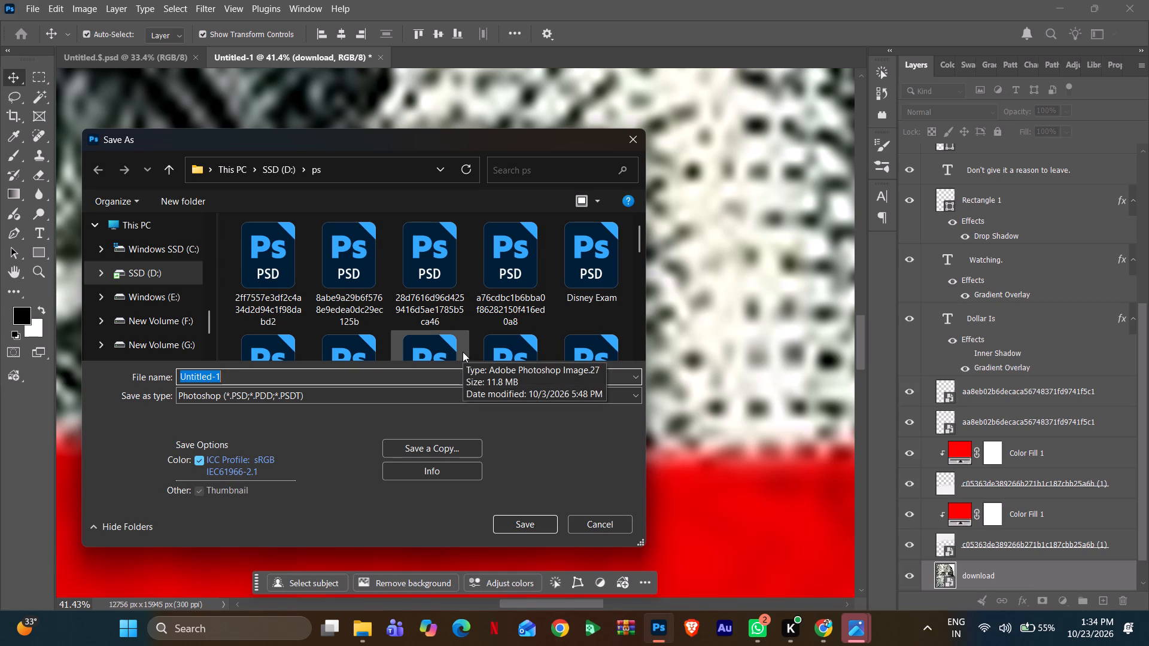
{"action": "left_click", "coordinate": [385, 373]}
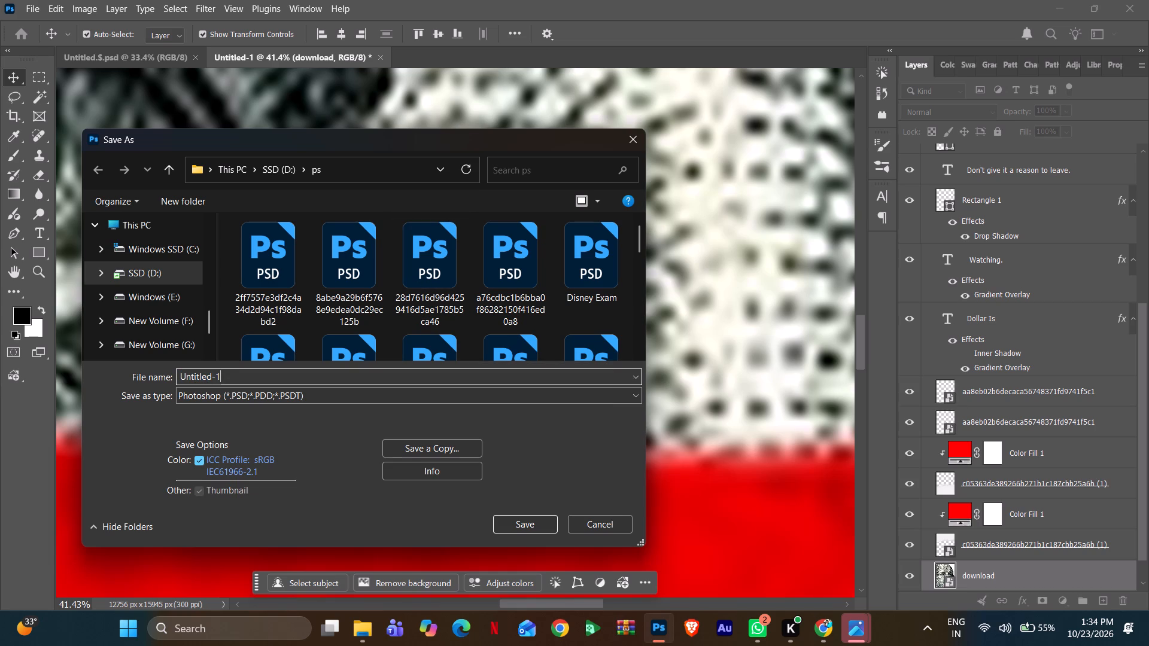
{"action": "type", "text": "23"}
{"action": "key", "text": "Return"}
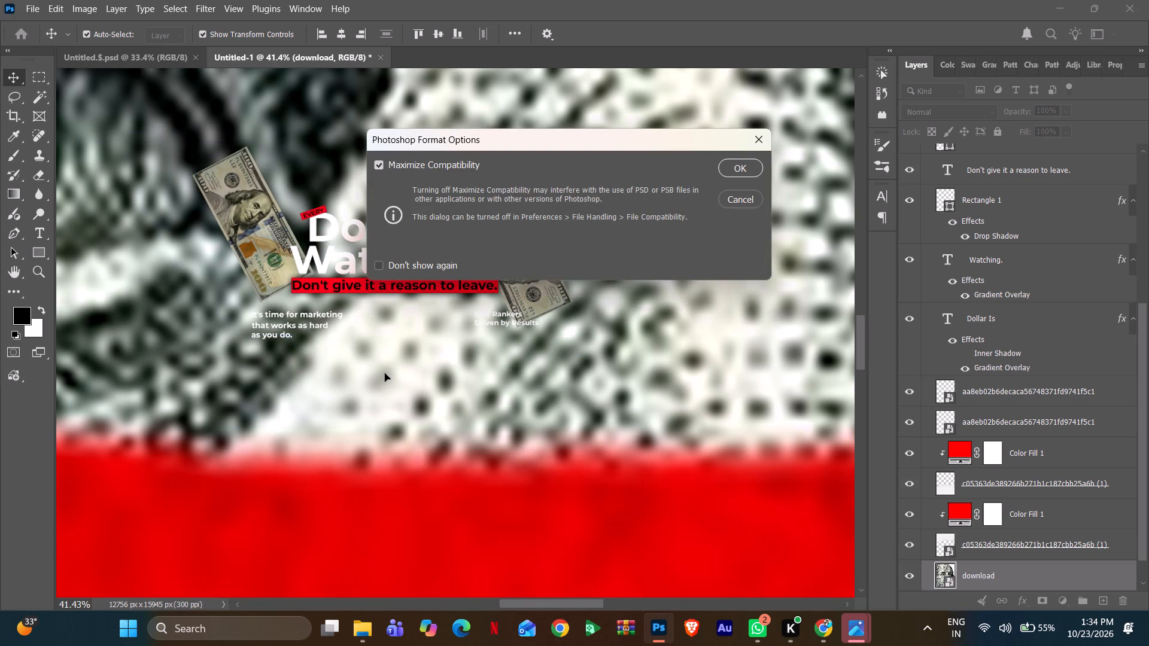
{"action": "key", "text": "Return"}
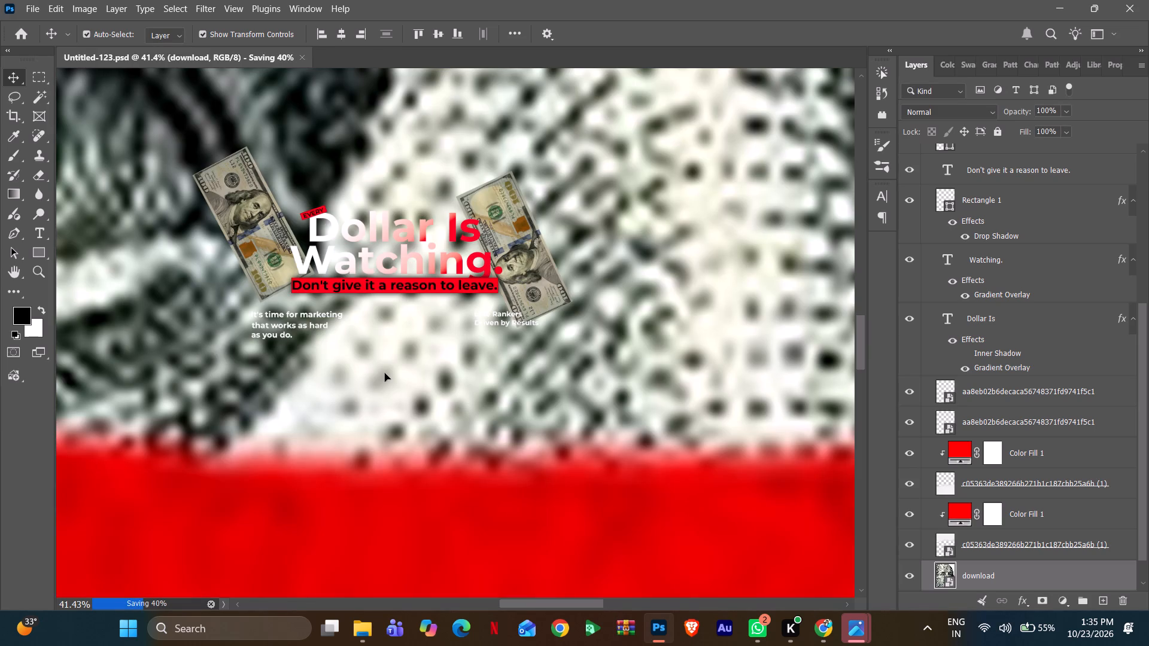
{"action": "key", "text": "Return"}
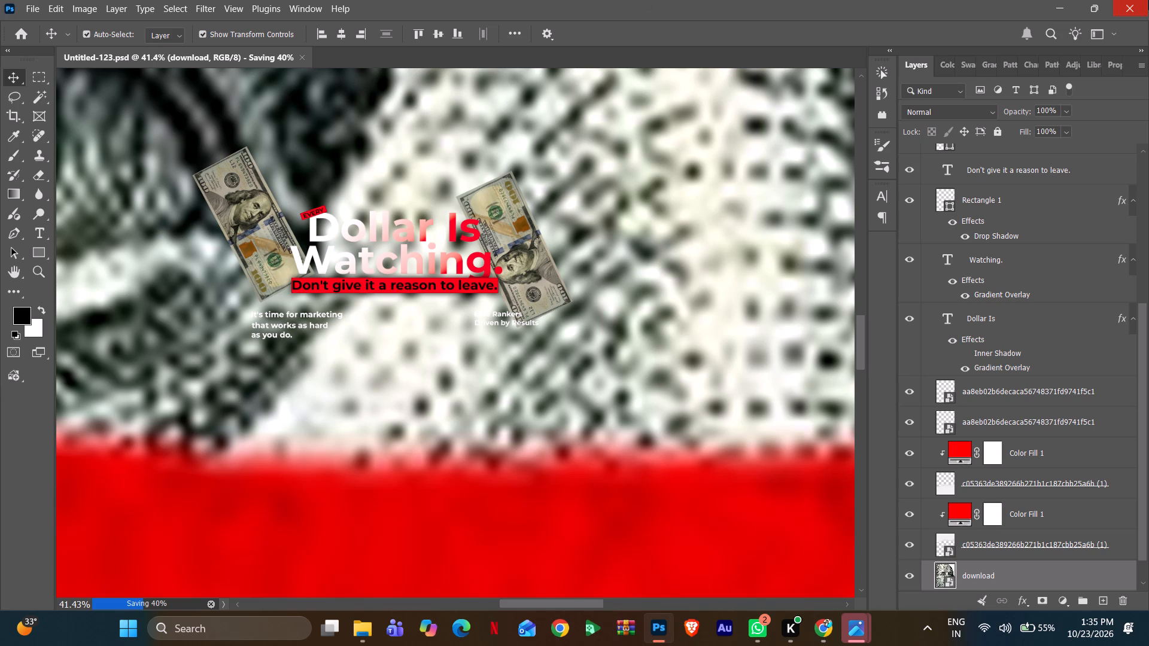
Quit Photoshop, accepting that it closes once the background save of Untitled-123.psd is complete.
{"action": "left_click", "coordinate": [1148, 0]}
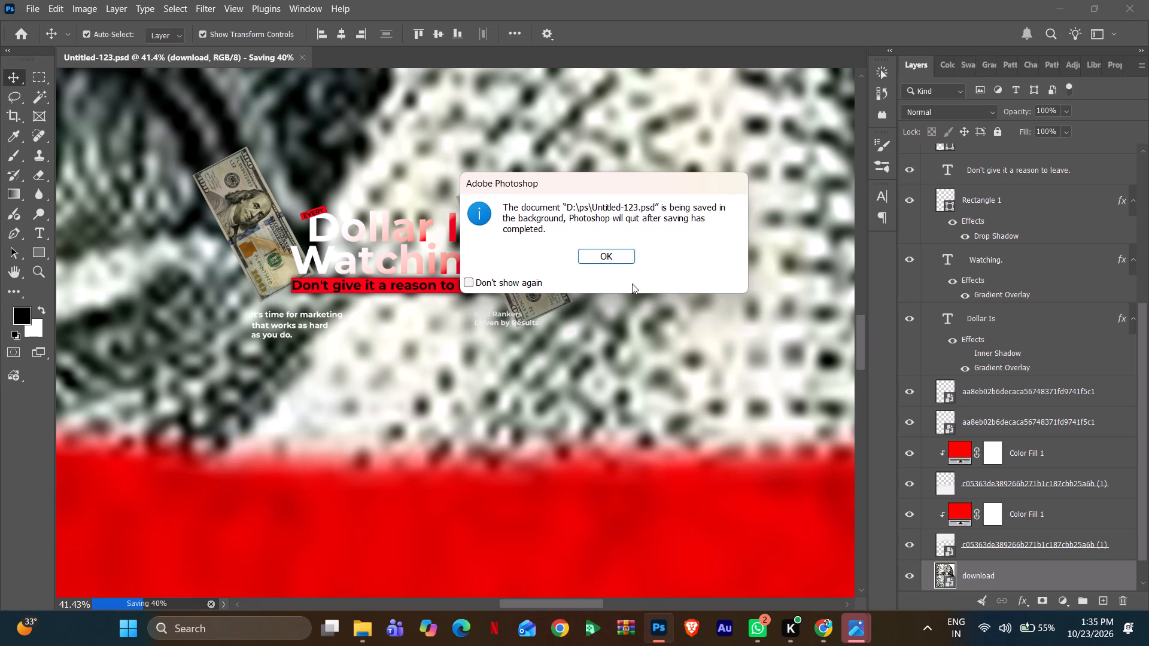
{"action": "left_click", "coordinate": [616, 255]}
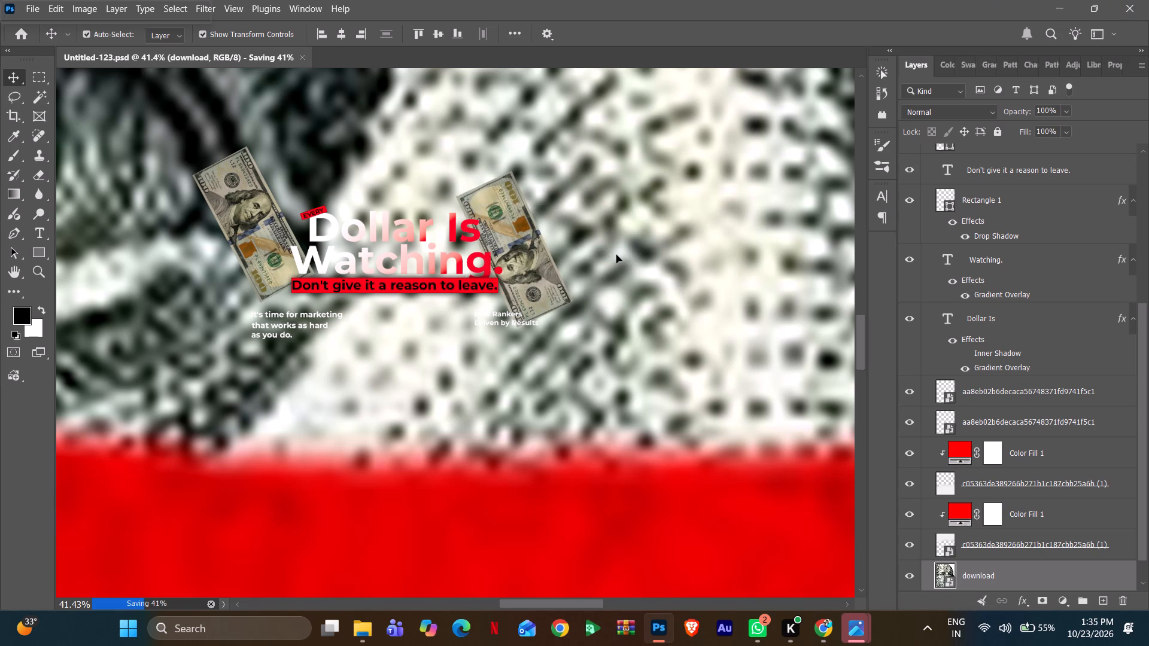
{"action": "left_click", "coordinate": [1148, 0]}
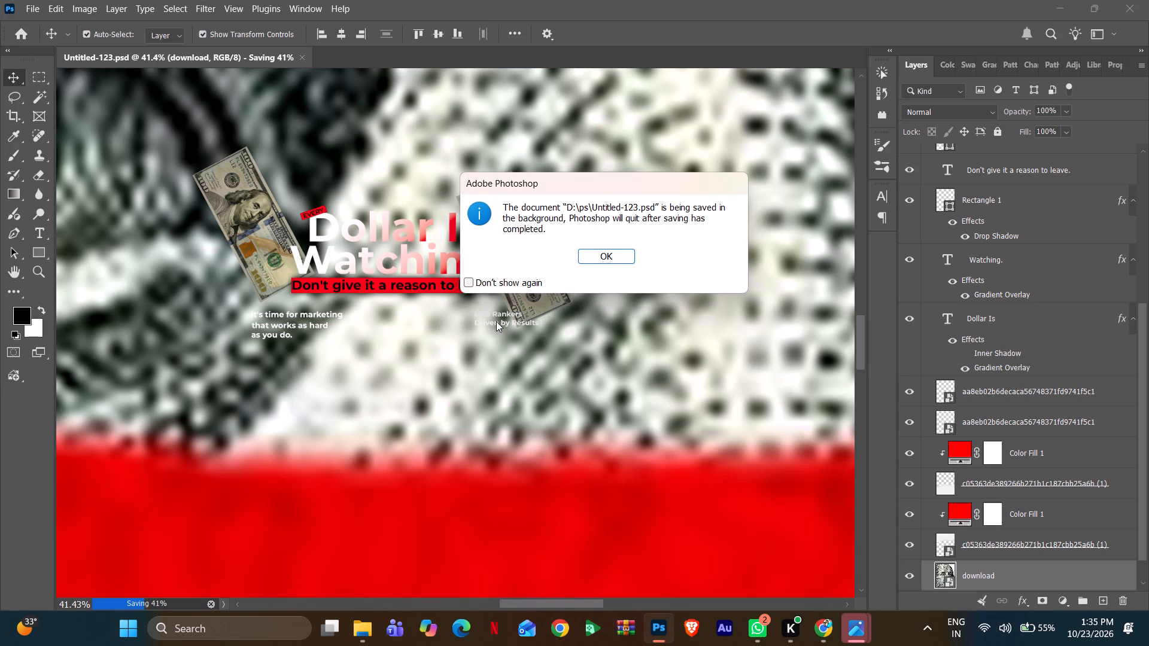
{"action": "left_click", "coordinate": [622, 260]}
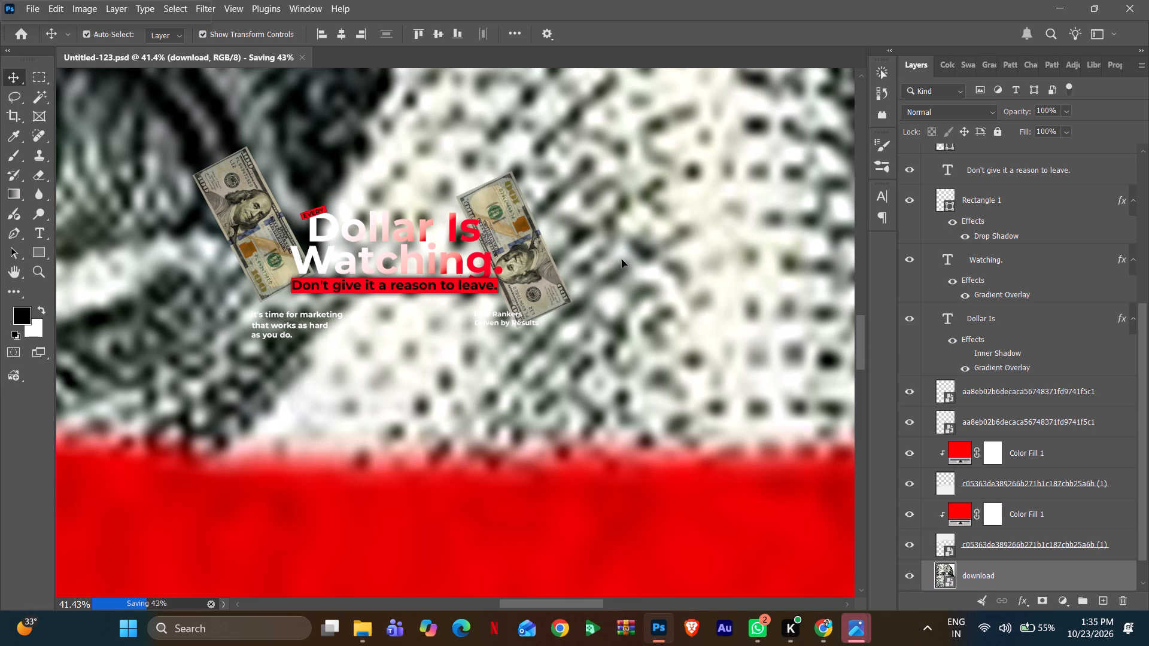
{"action": "left_click", "coordinate": [1148, 0]}
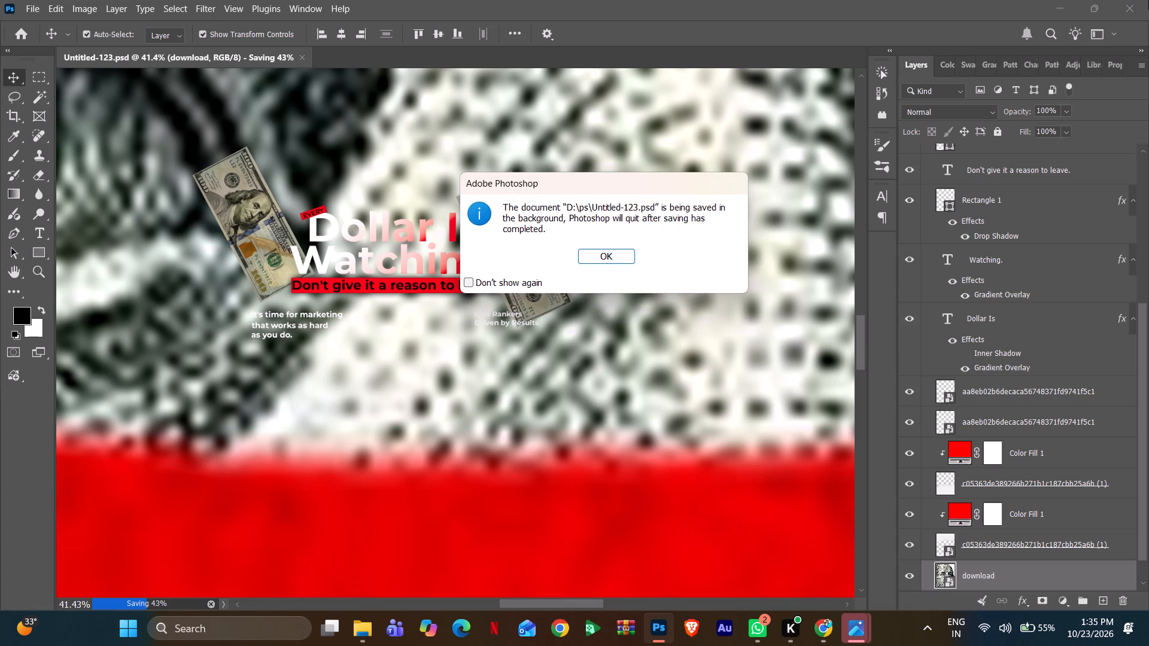
{"action": "left_click", "coordinate": [598, 259]}
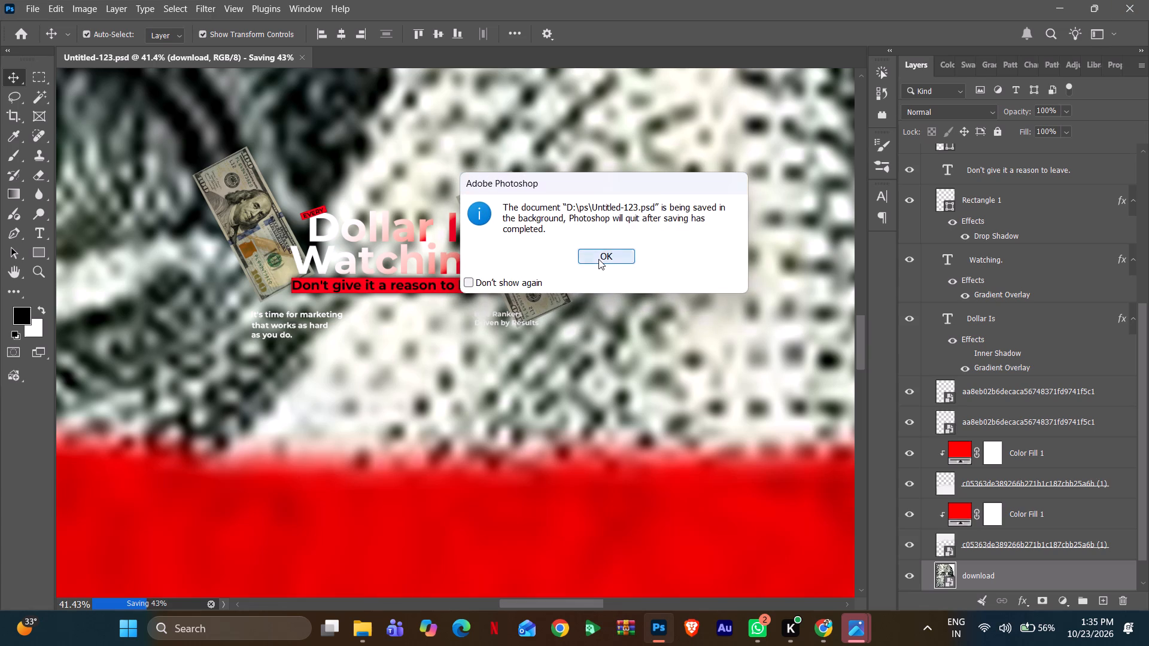